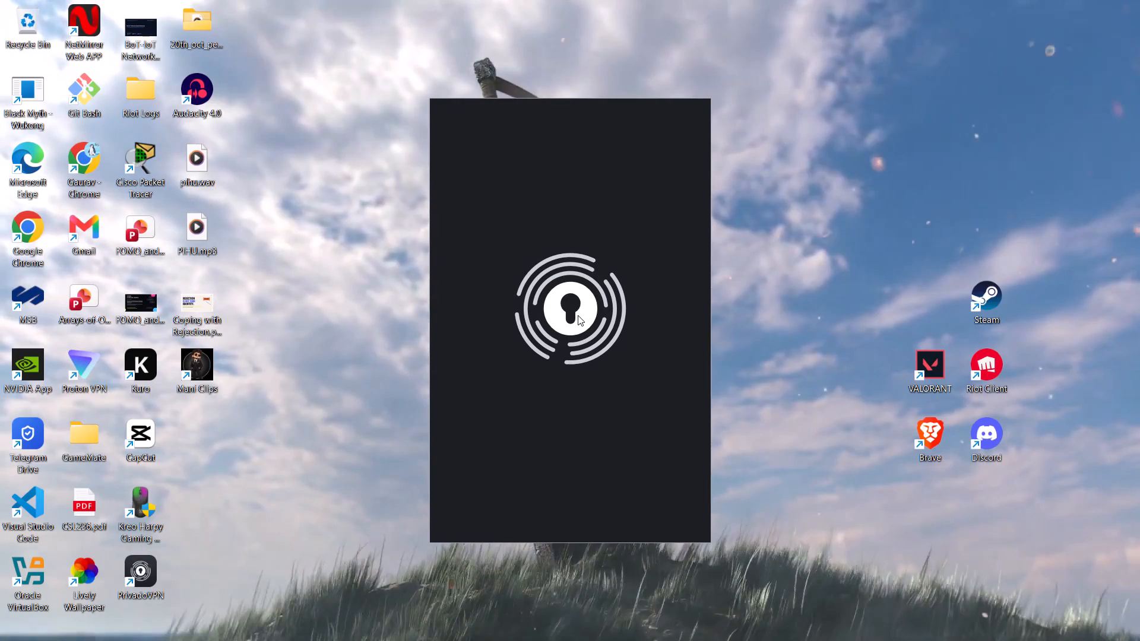
Connect the VPN to the Frankfurt, Germany location.
click(572, 344)
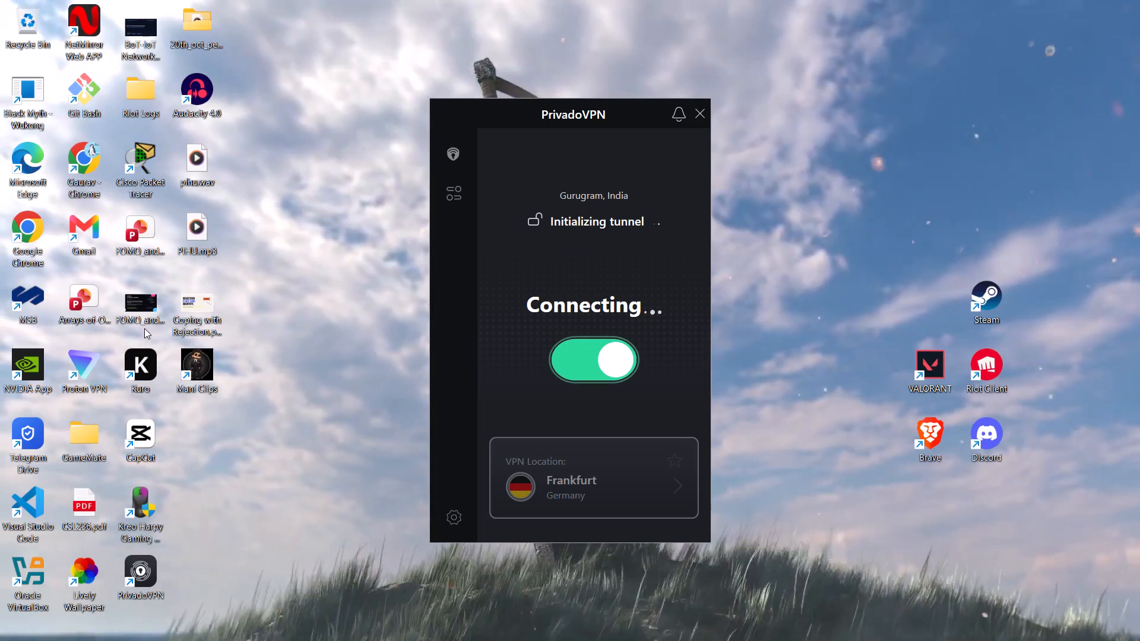
Open CapCut and create a new video project.
double_click(142, 433)
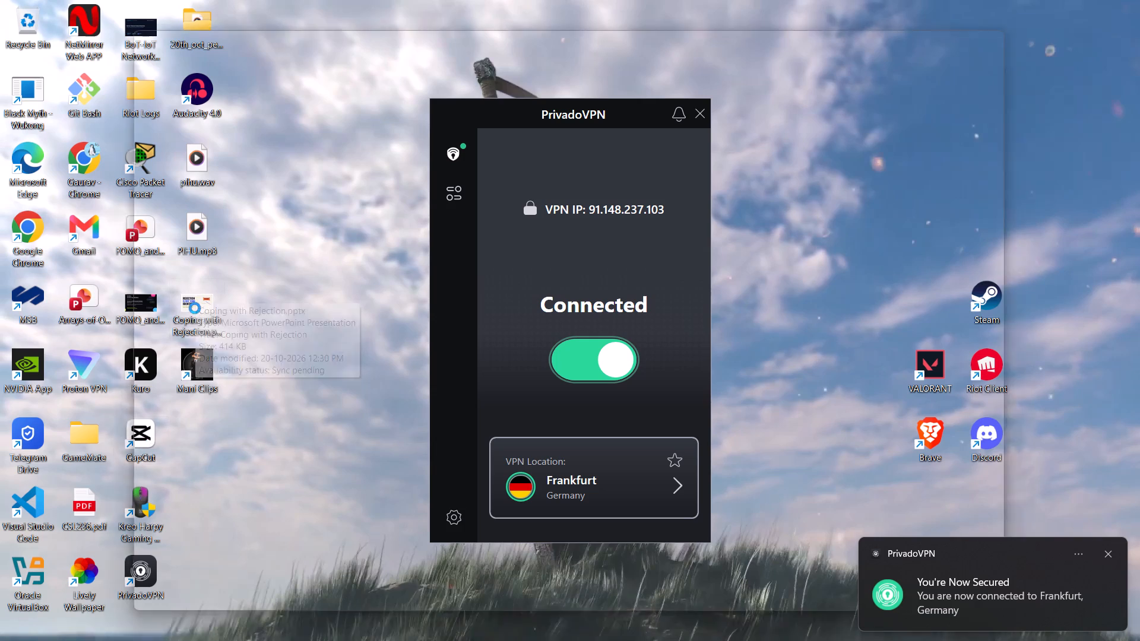
click(543, 130)
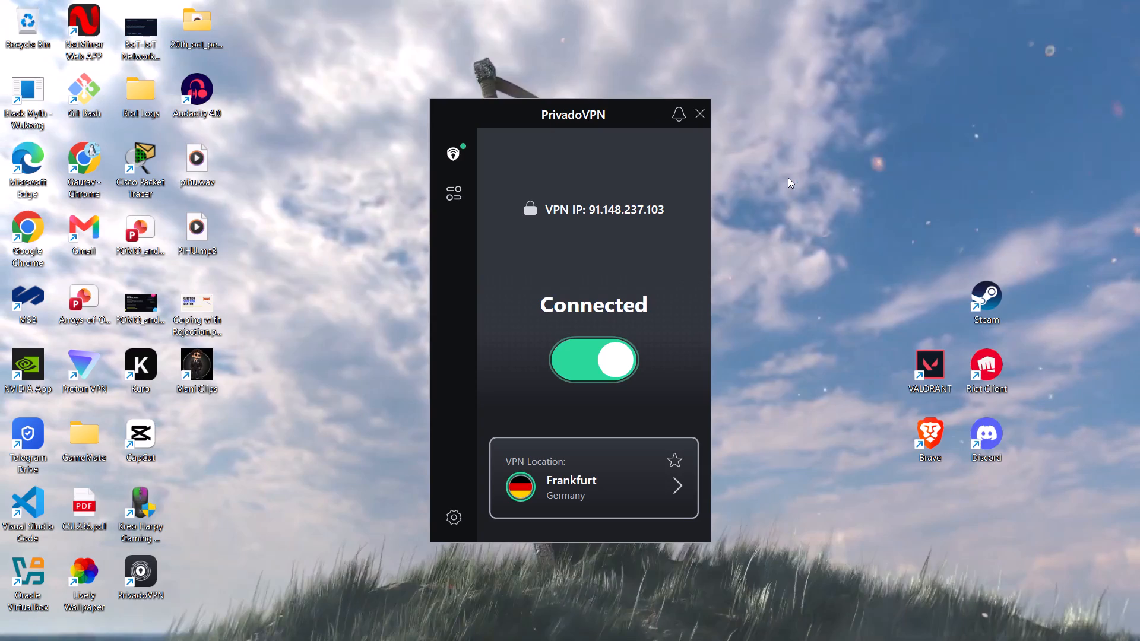
Import the five newest files from Downloads: the ElevenLabs voiceover MP3 and the four lateral raise MP4 clips down to the trap shrug one.
click(272, 181)
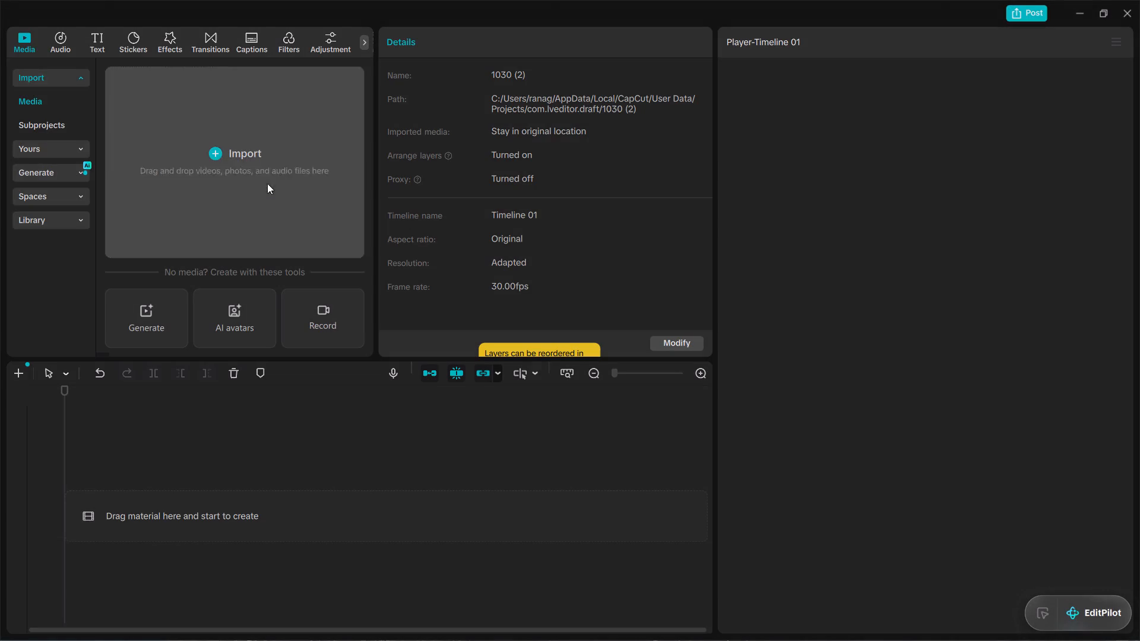
click(264, 177)
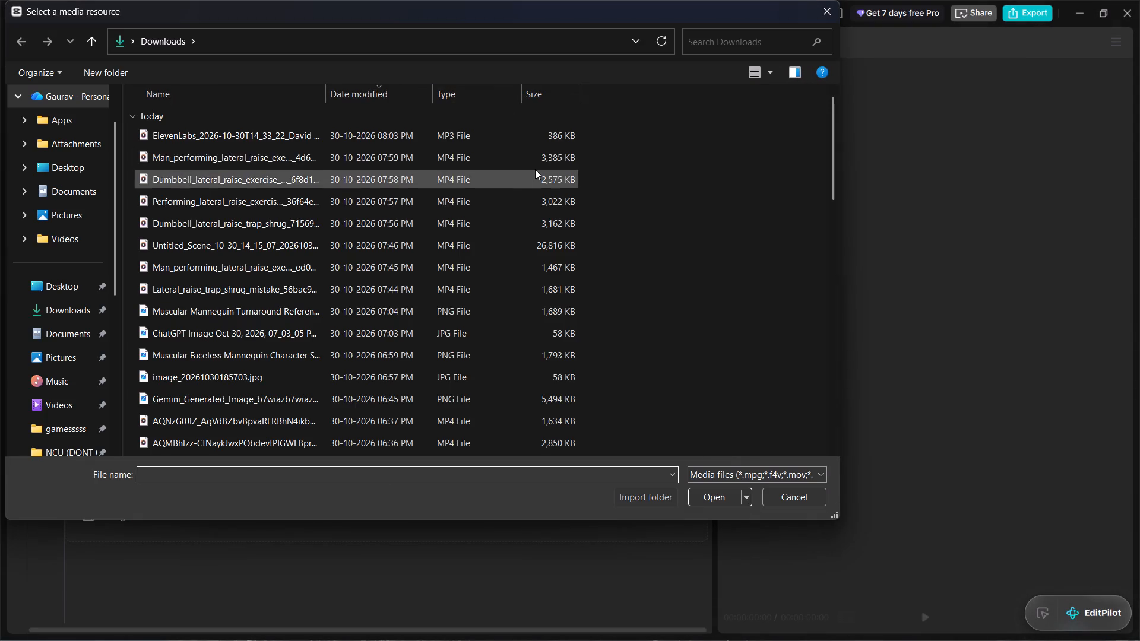
drag(580, 135, 506, 191)
click(594, 131)
drag(594, 131, 533, 186)
drag(592, 130, 476, 224)
click(715, 495)
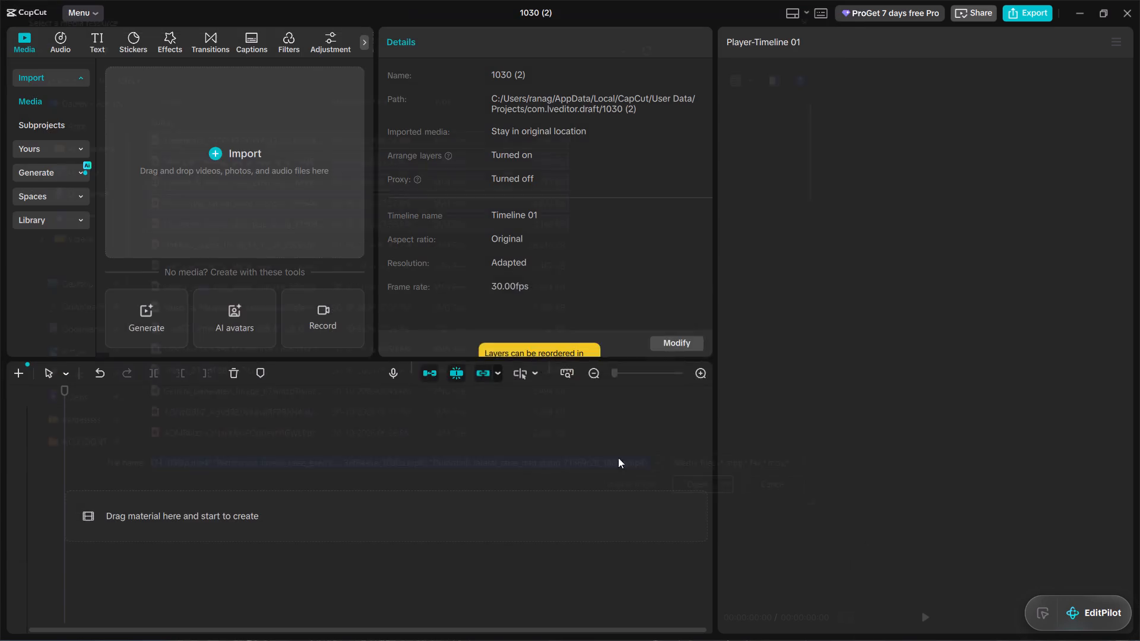
Preview the imported clips and add the Dumbbell trap shrug clip as the first clip on the timeline.
click(270, 283)
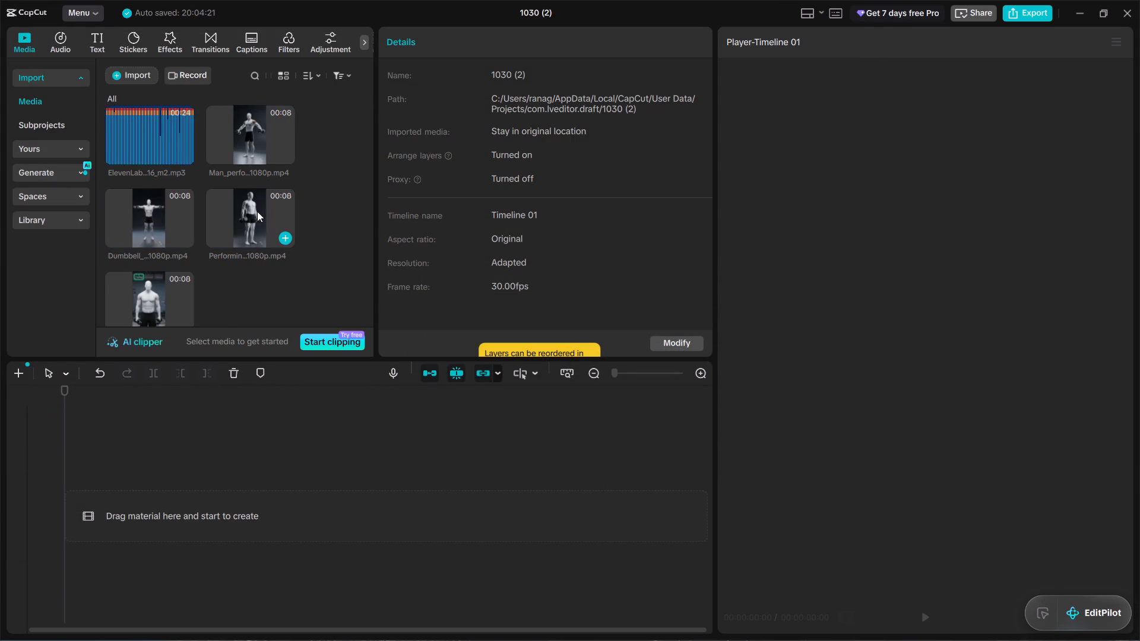
click(257, 210)
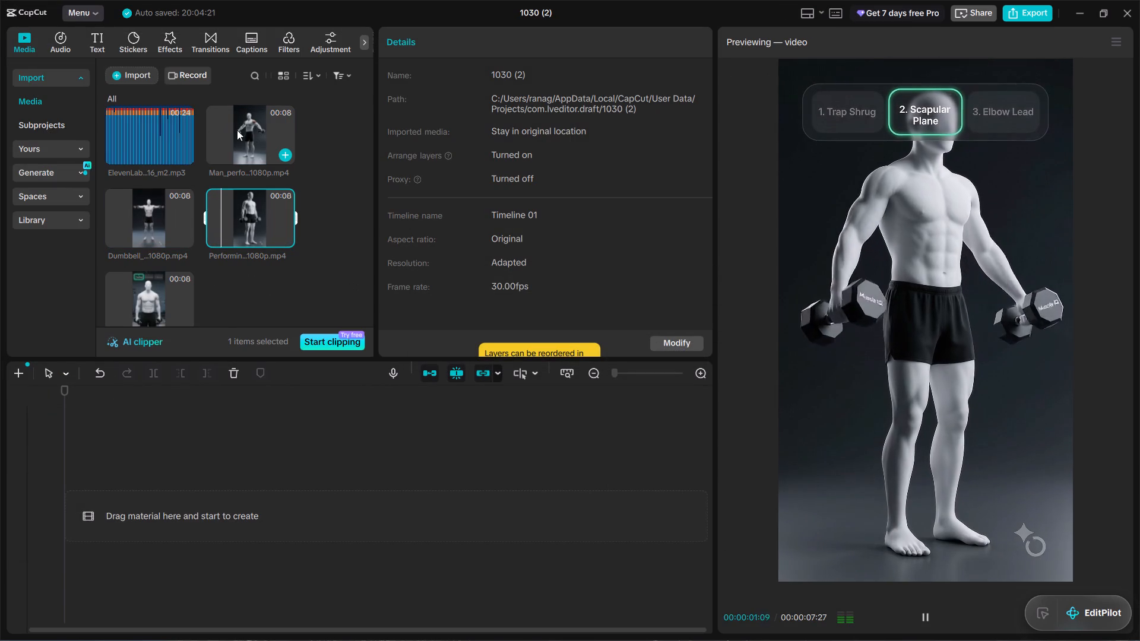
click(251, 137)
click(131, 218)
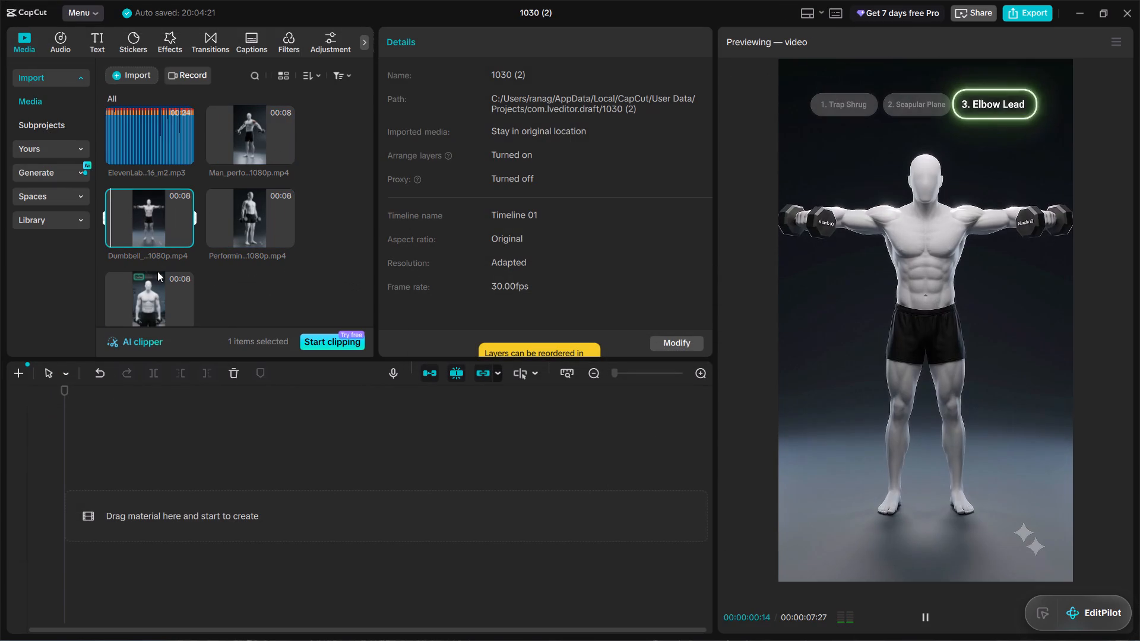
click(149, 304)
click(185, 326)
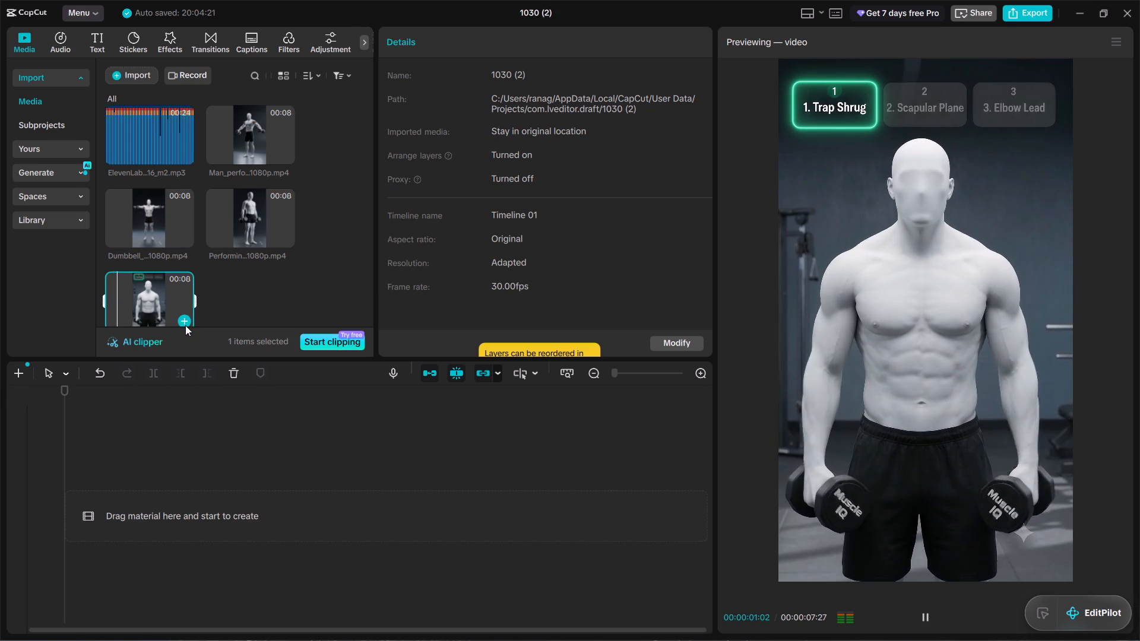
click(188, 317)
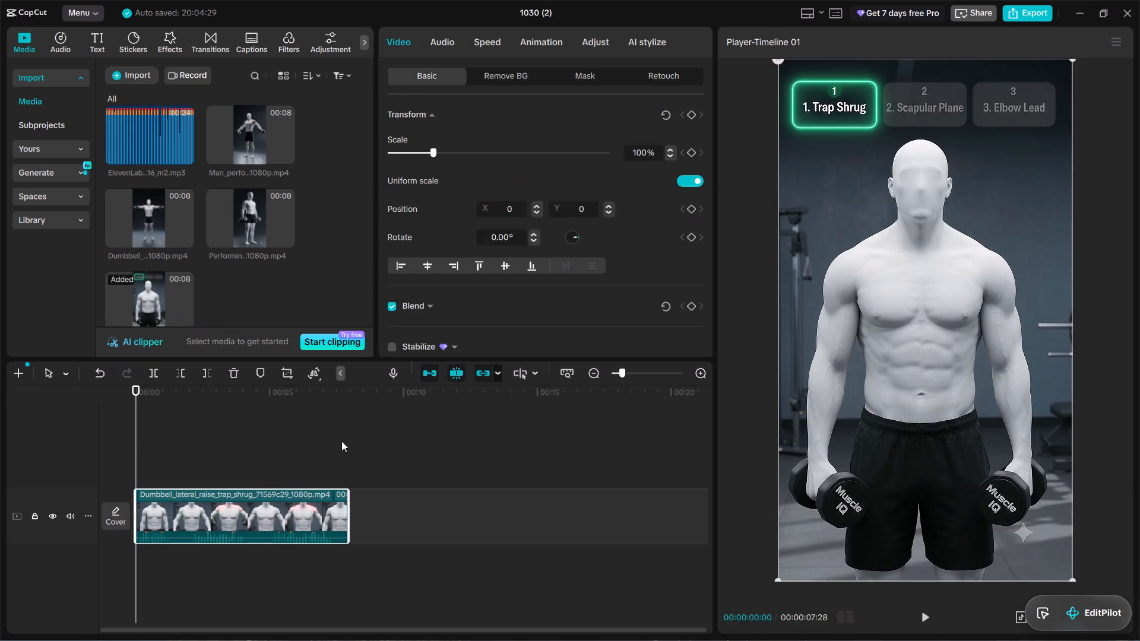
Append the Performing lateral raise clip (2. Scapular Plane) directly after the trap shrug clip.
click(343, 440)
click(255, 235)
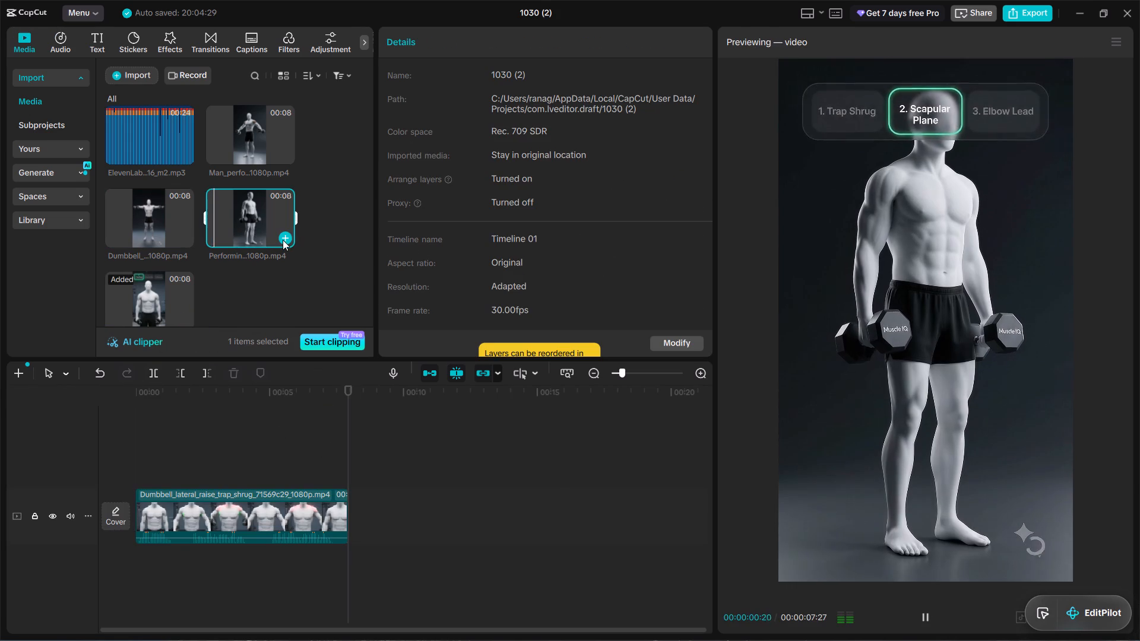
click(283, 240)
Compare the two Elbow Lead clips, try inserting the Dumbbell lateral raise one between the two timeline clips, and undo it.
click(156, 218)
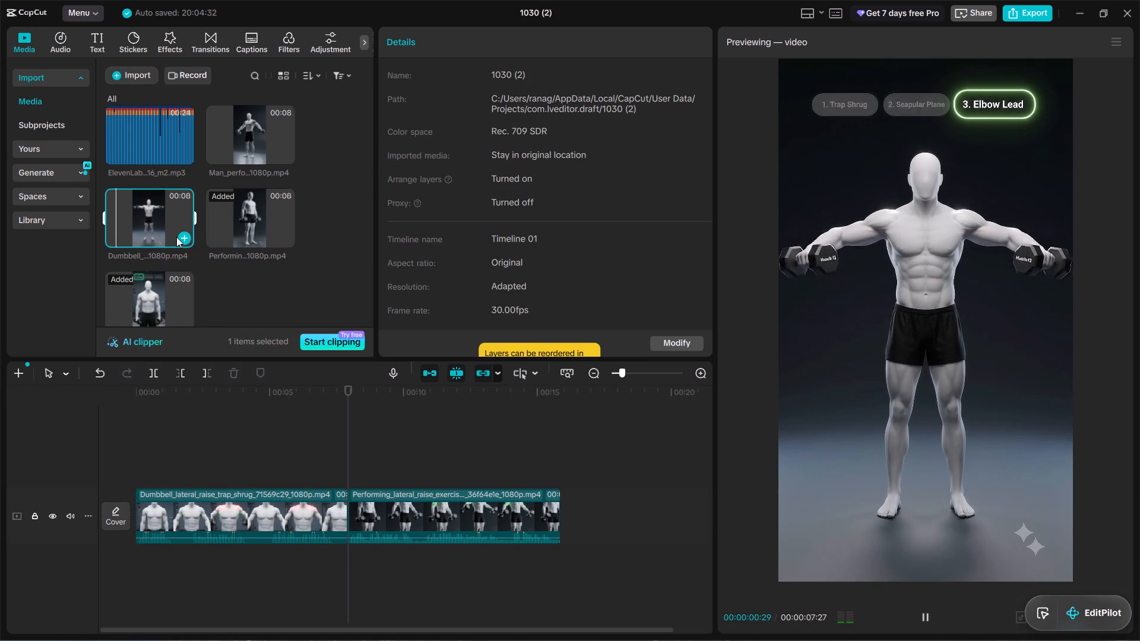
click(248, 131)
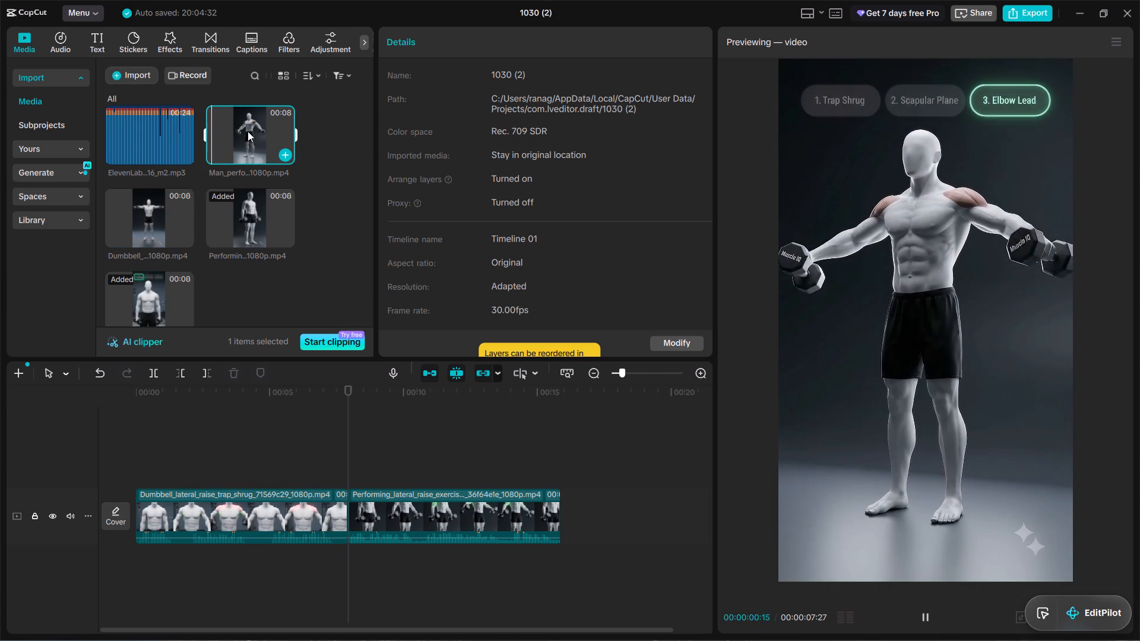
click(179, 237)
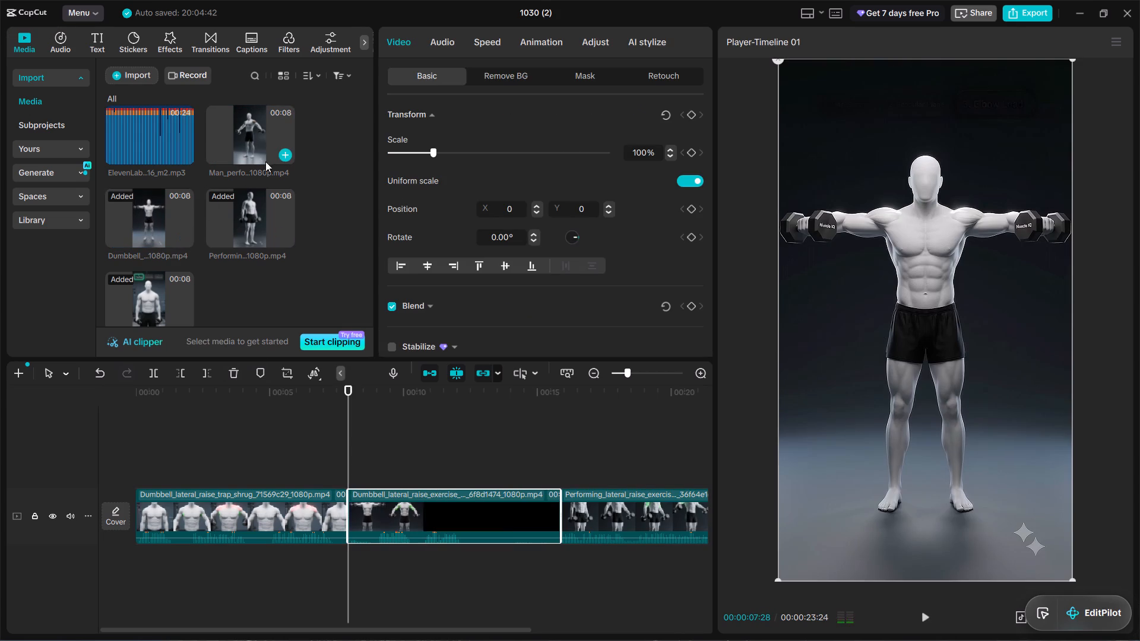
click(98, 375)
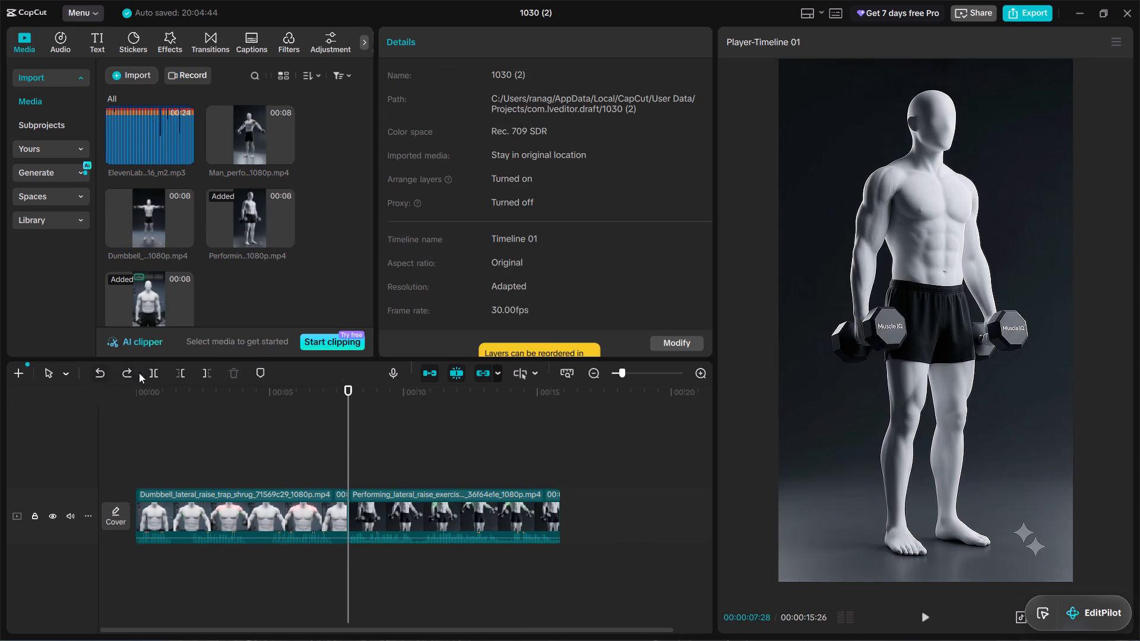
Append the Dumbbell lateral raise clip and the Man performing lateral raise clip to the end of the timeline.
click(572, 431)
click(182, 234)
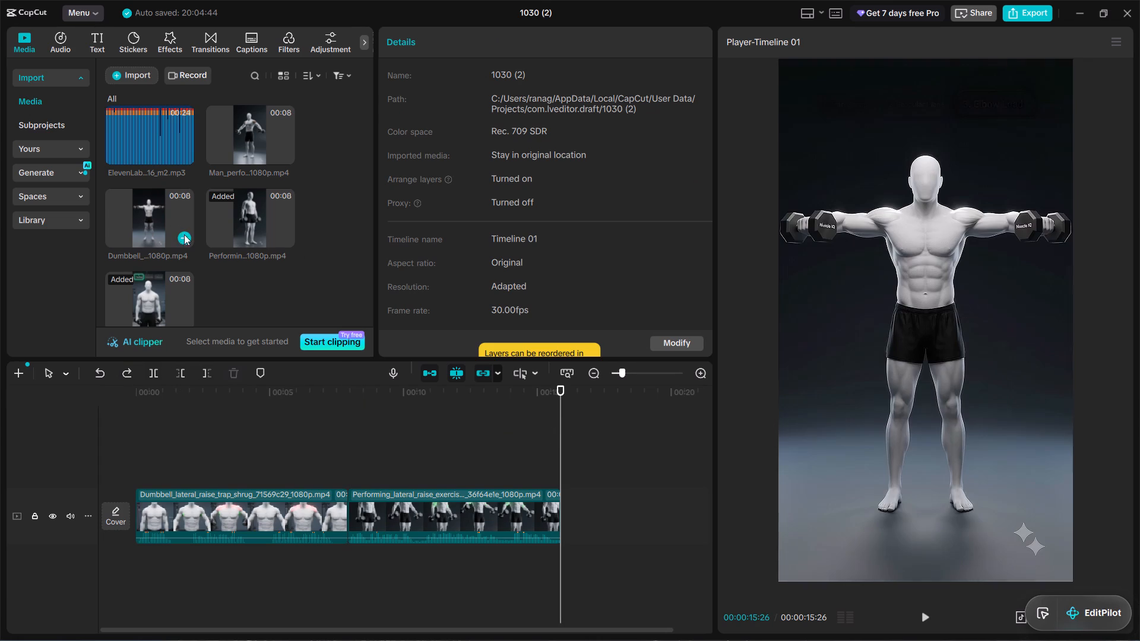
scroll(605, 394, left, 4)
click(537, 424)
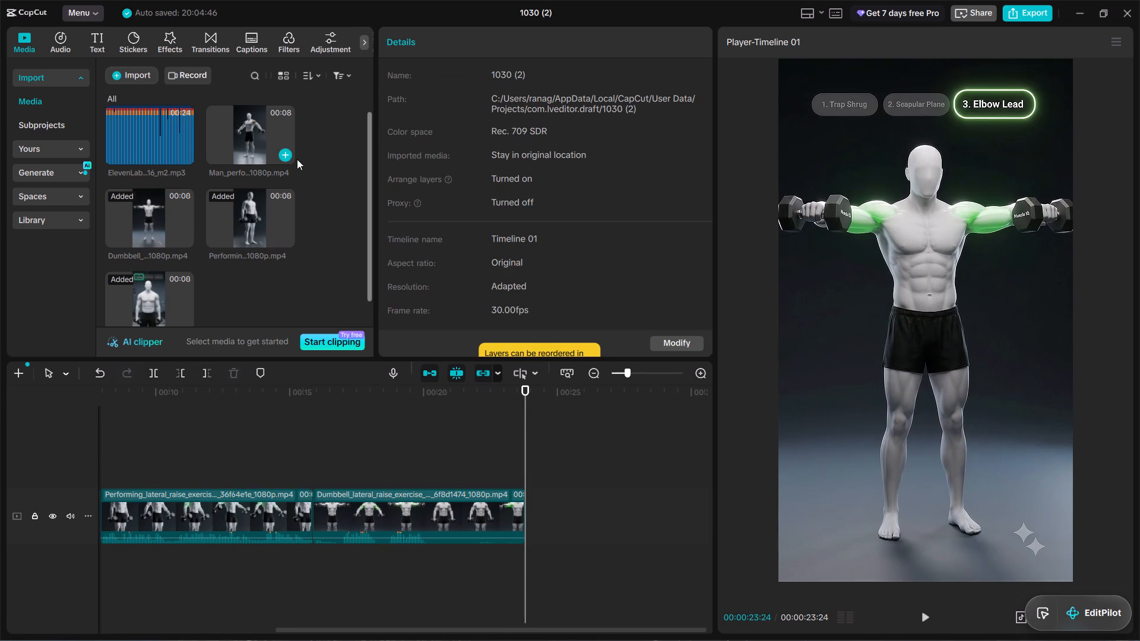
click(285, 151)
Place the ElevenLabs voiceover audio on the timeline, starting at 00:00.
drag(166, 402, 46, 415)
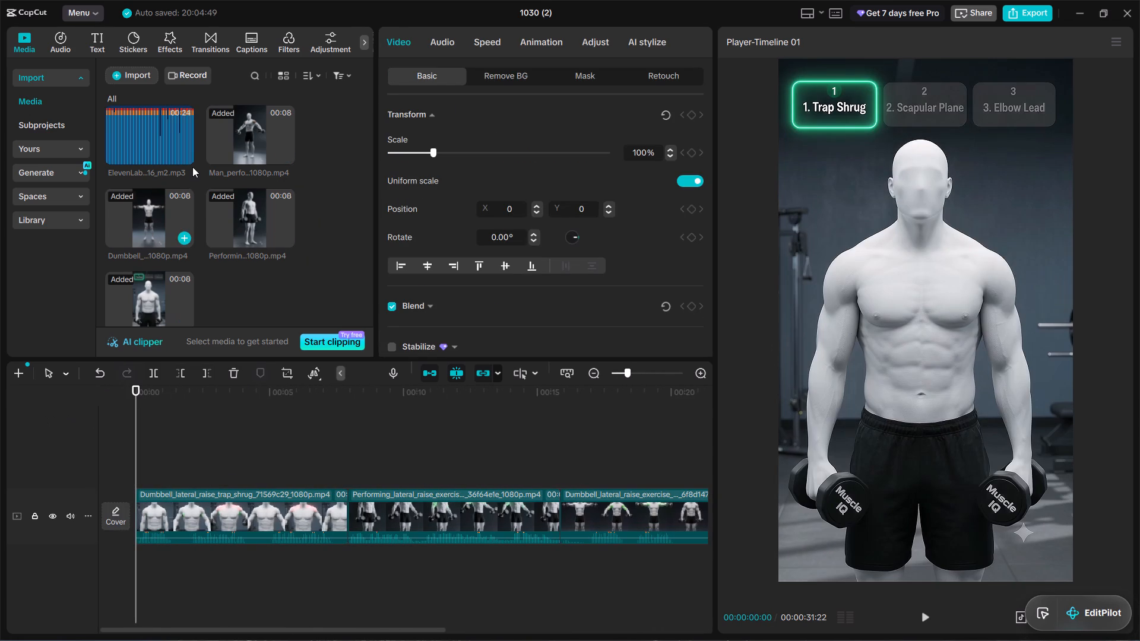
click(182, 151)
Select all four video clips on the timeline and separate their audio from the video.
scroll(387, 507, left, 1)
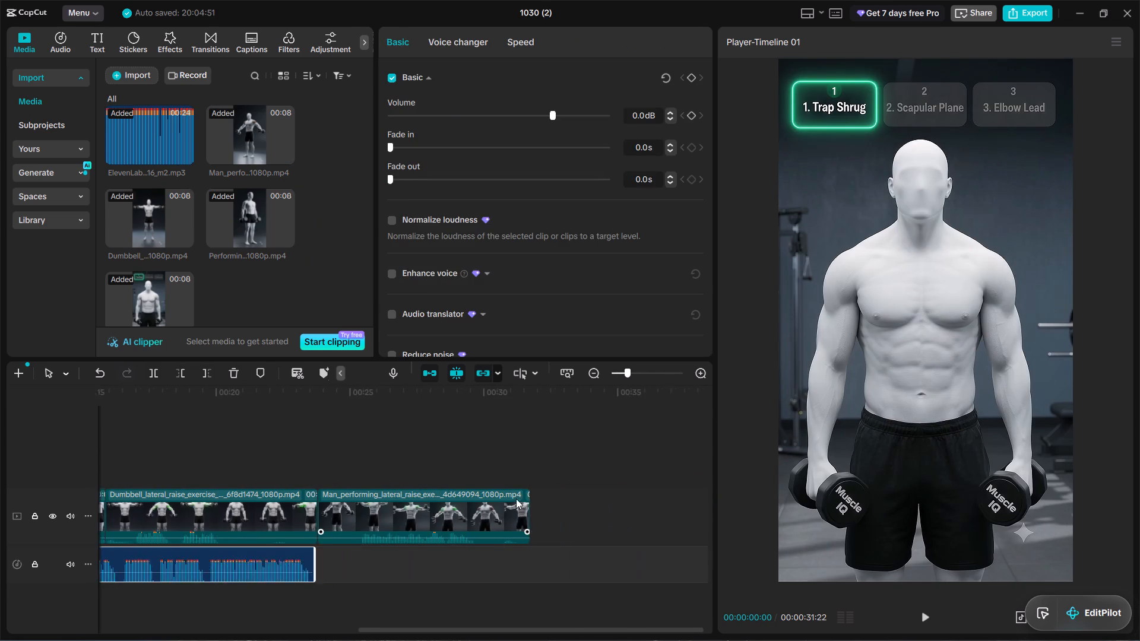
scroll(516, 499, left, 1)
drag(540, 500, 0, 480)
right_click(182, 506)
click(224, 300)
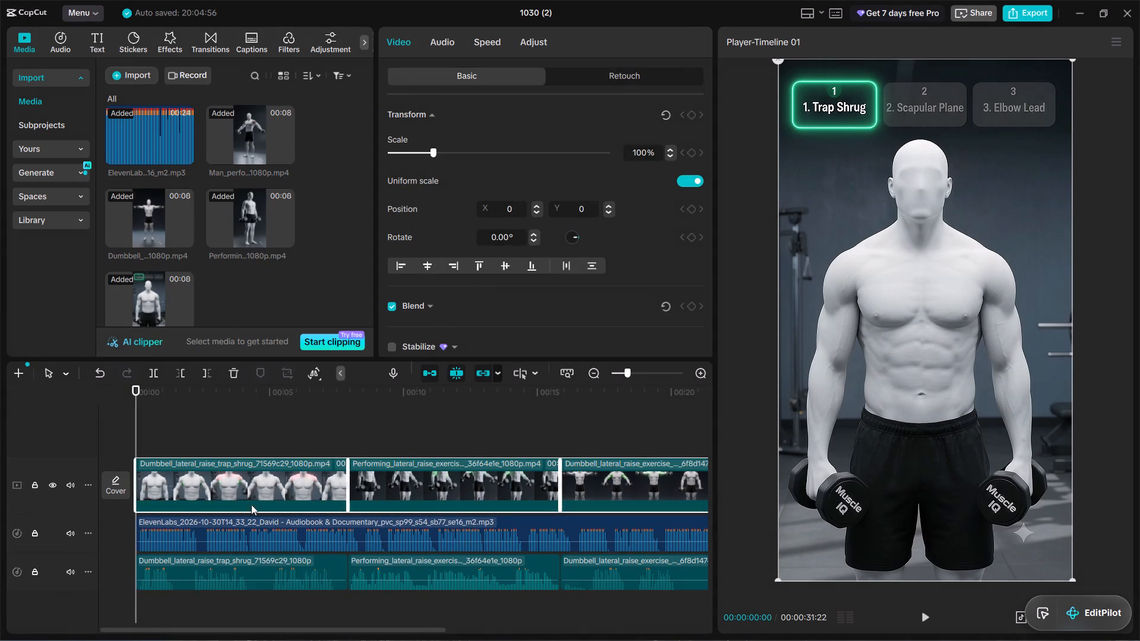
Delete the separated audio of all four video clips, keeping only the ElevenLabs voiceover.
click(300, 572)
scroll(547, 604, left, 1)
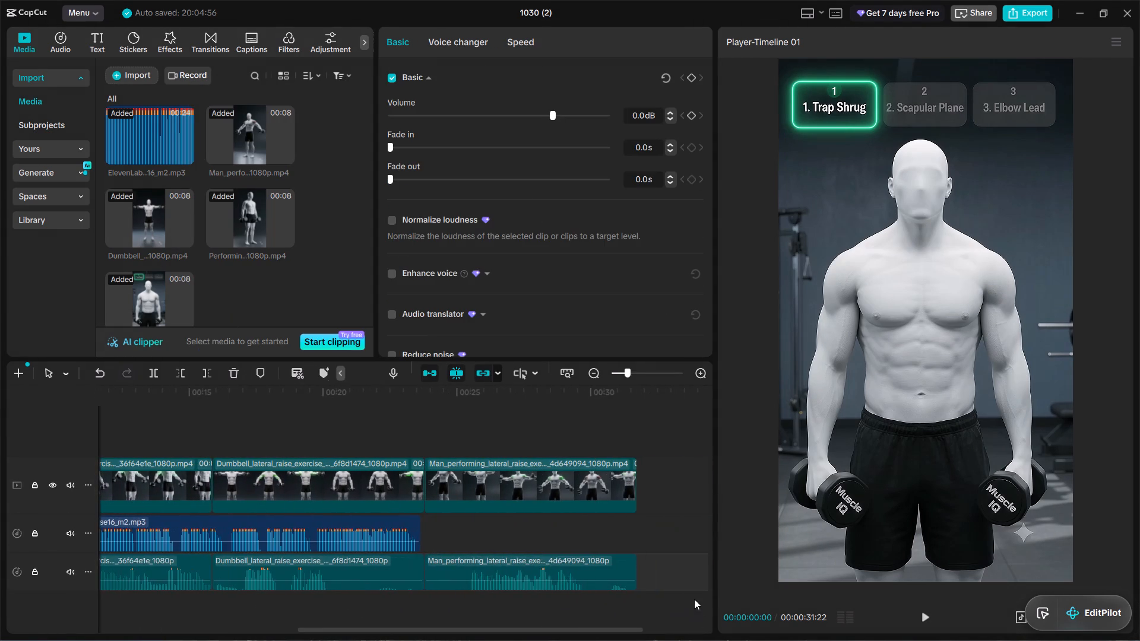
drag(597, 594, 5, 570)
click(231, 376)
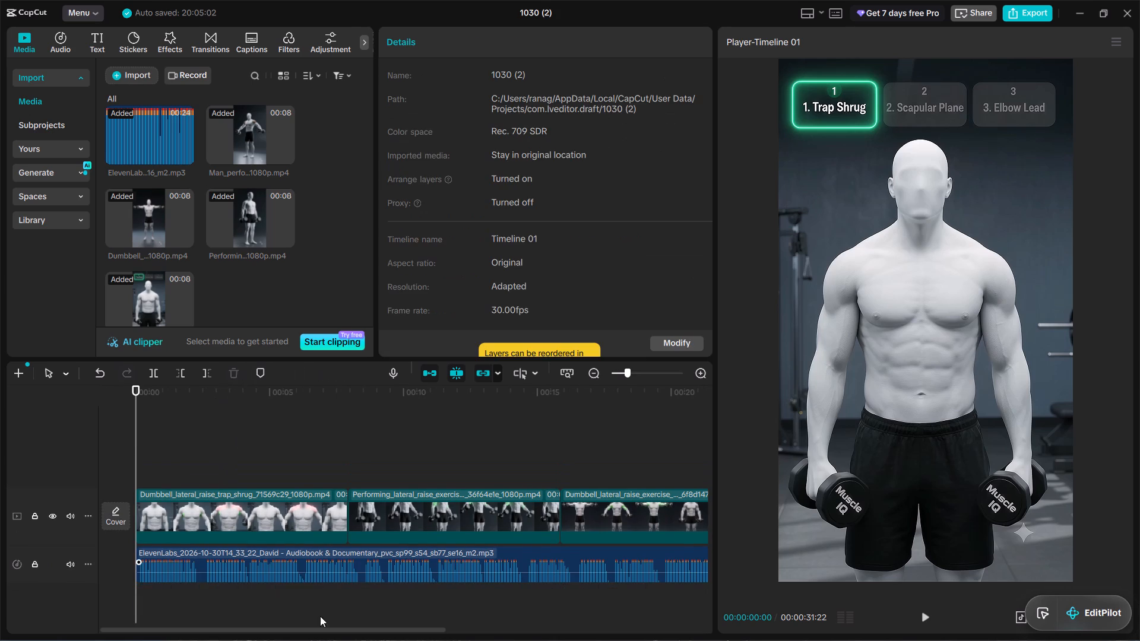
Lower the ElevenLabs voiceover's volume to about -3 dB while listening to the playback.
click(340, 573)
drag(536, 122, 524, 125)
key(space)
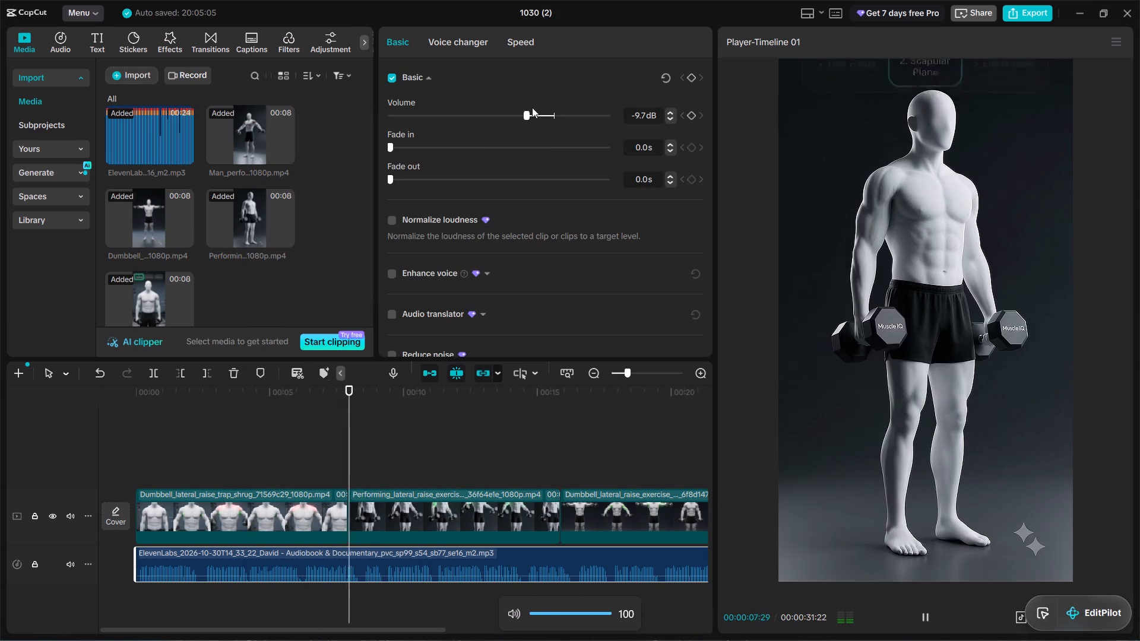
click(537, 111)
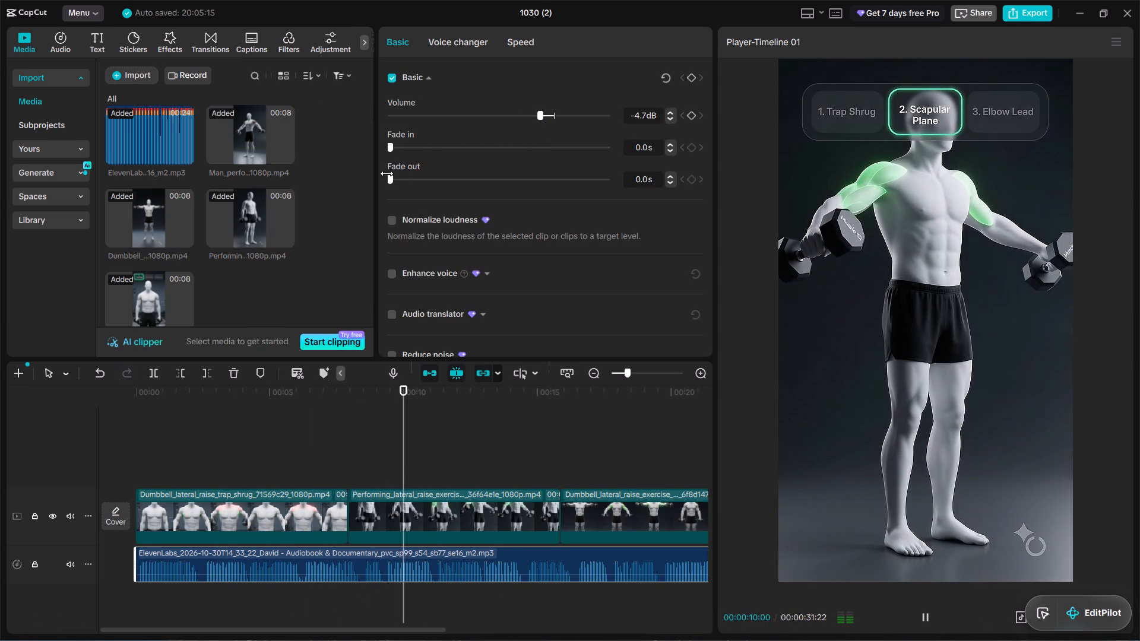
triple_click(670, 111)
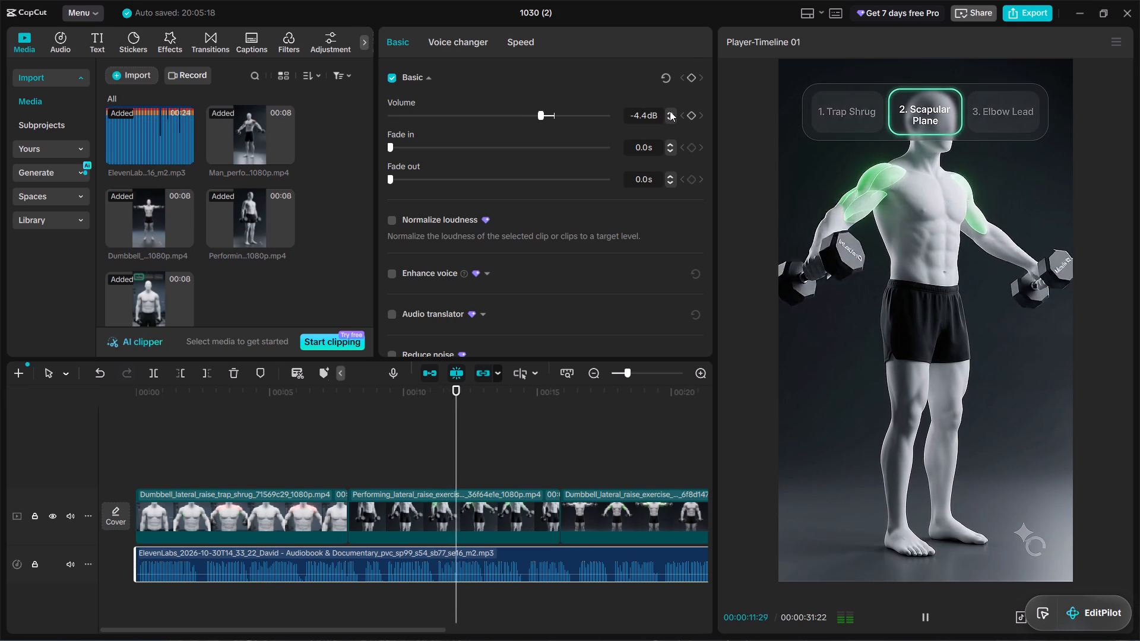
triple_click(670, 111)
triple_click(670, 111)
triple_click(670, 111)
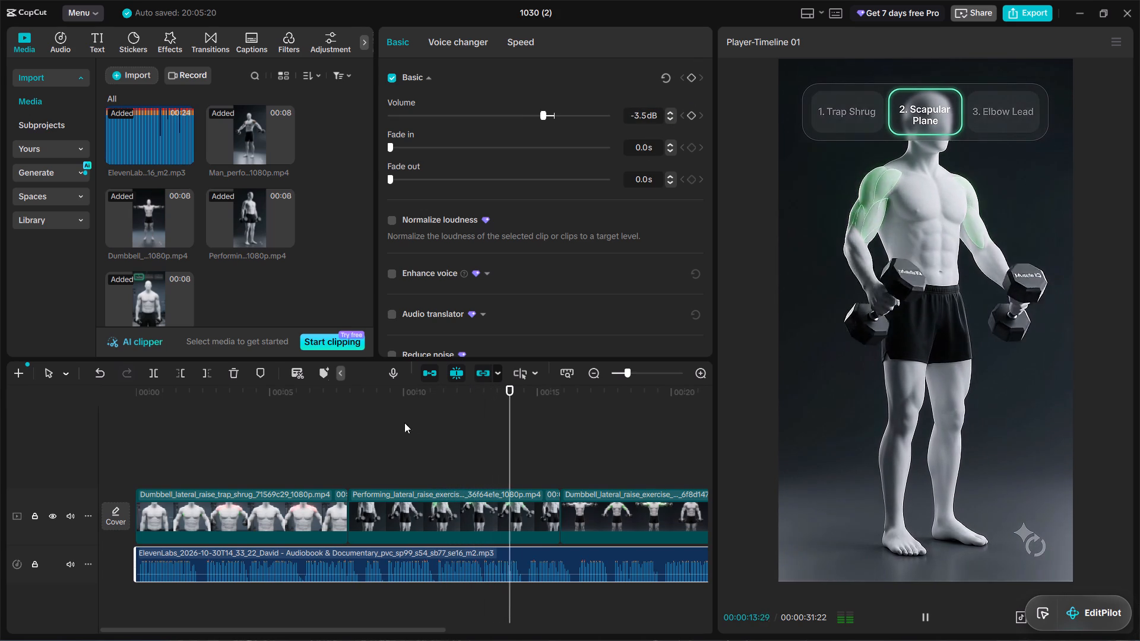
click(668, 110)
click(668, 115)
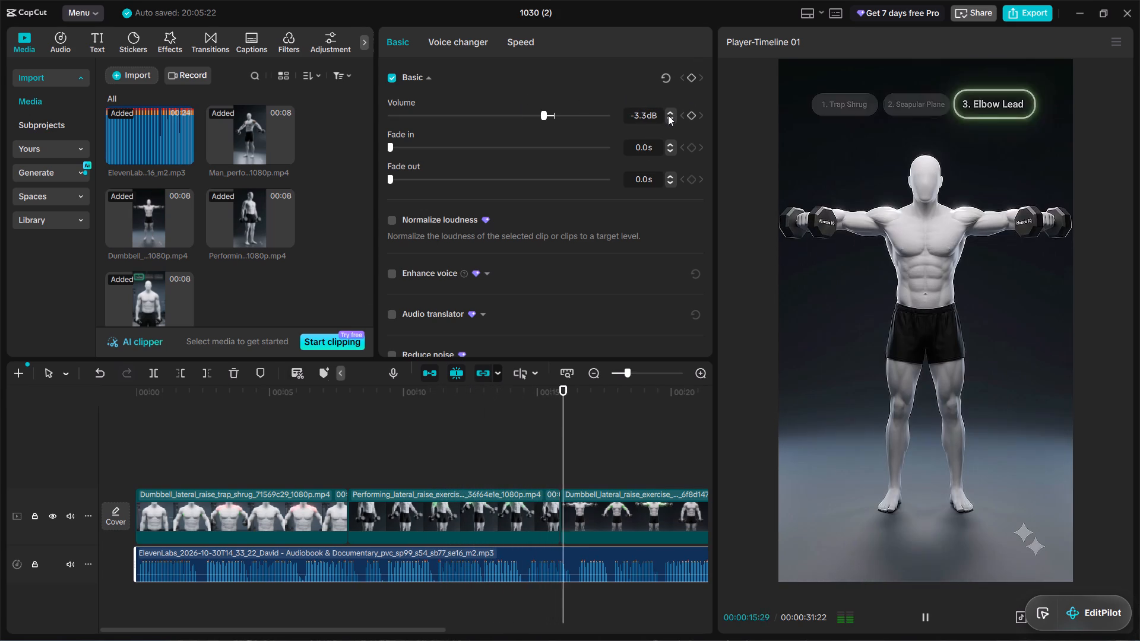
triple_click(668, 115)
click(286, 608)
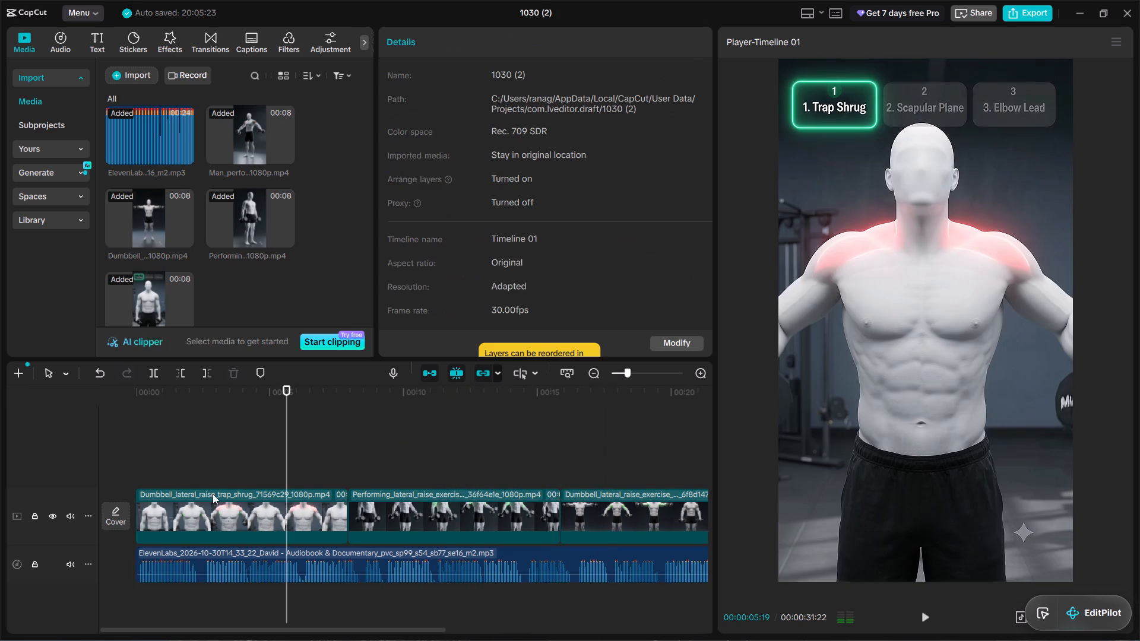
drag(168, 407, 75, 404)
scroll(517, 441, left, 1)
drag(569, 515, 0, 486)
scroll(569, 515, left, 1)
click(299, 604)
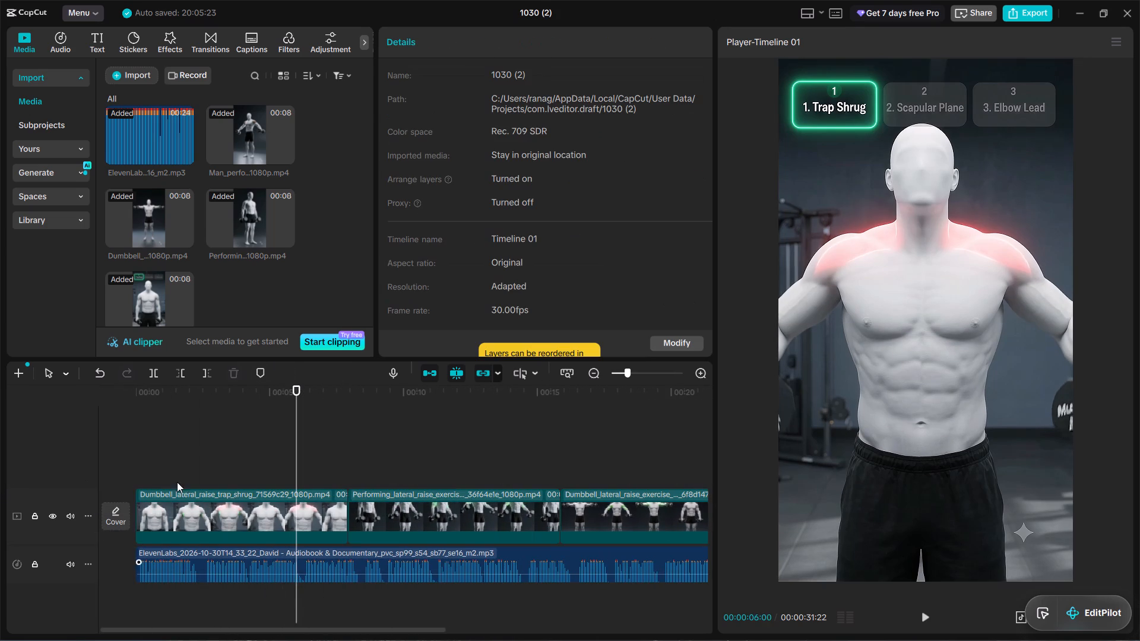
Play the timeline from the start and check the voiceover's timing around the cut between the first two clips.
drag(177, 395, 94, 394)
key(space)
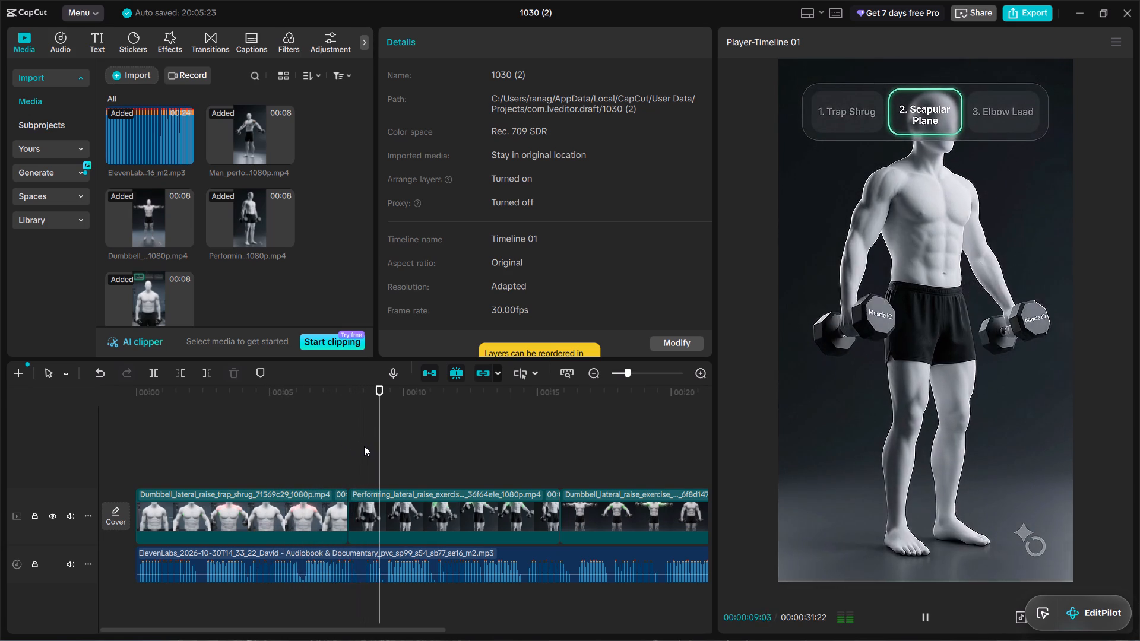
click(353, 470)
click(351, 470)
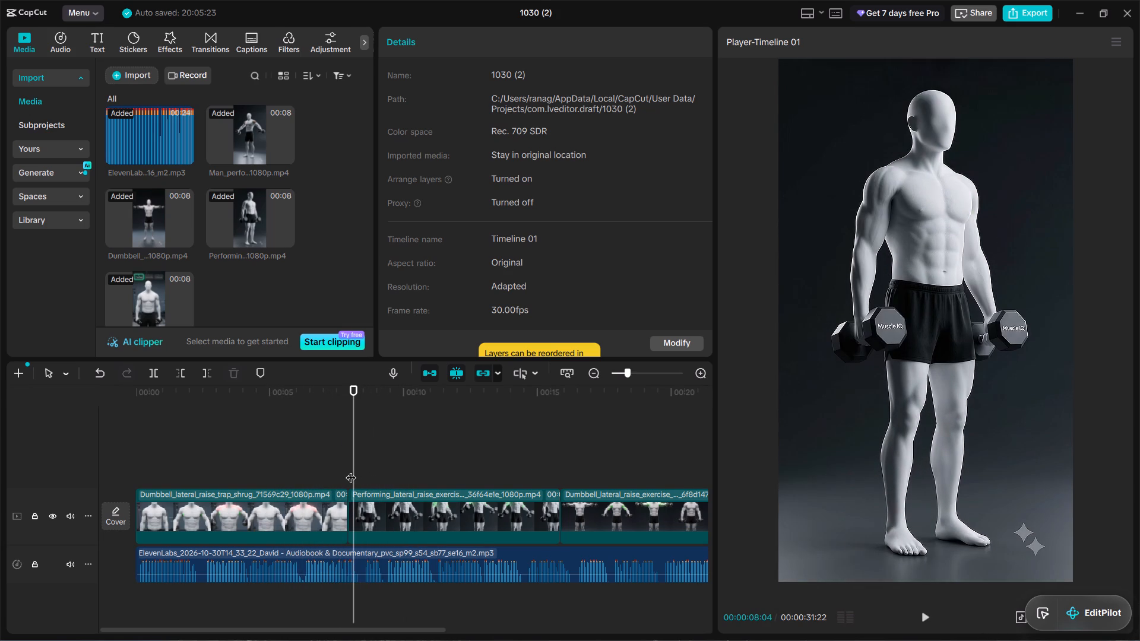
key(space)
click(347, 471)
key(space)
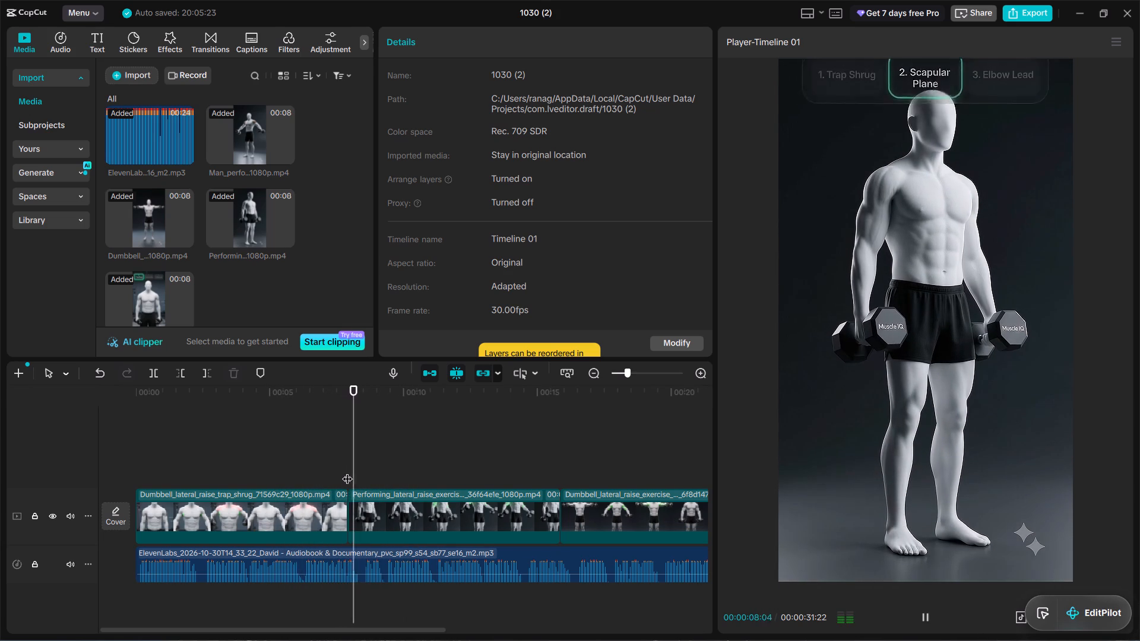
key(space)
Slow the trap shrug clip to 0.9x speed.
click(312, 502)
click(485, 46)
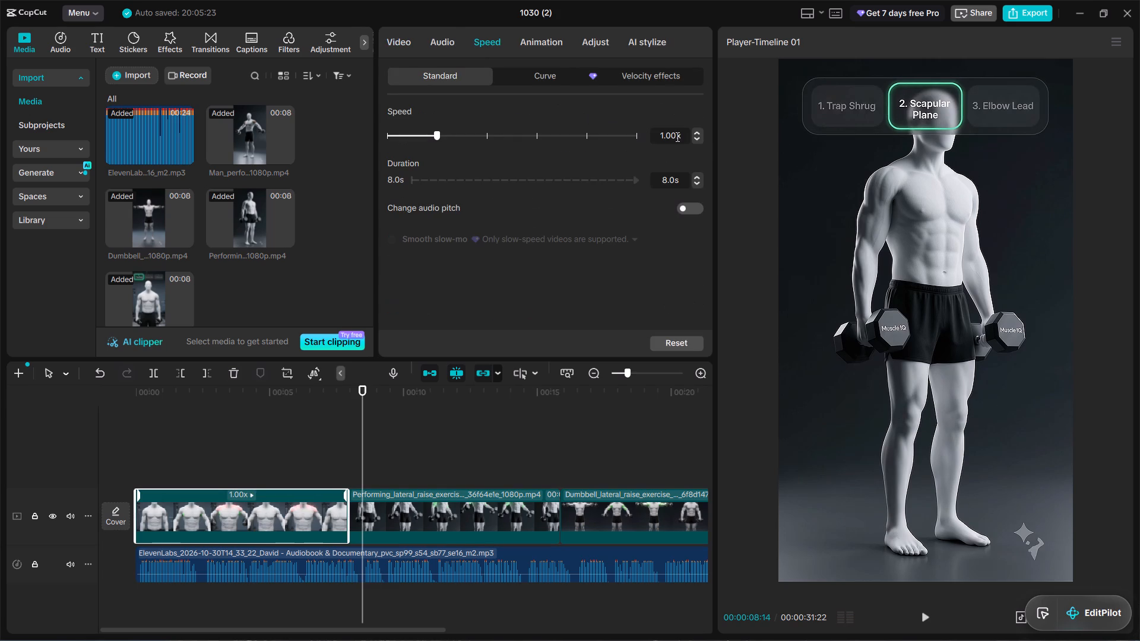
click(697, 140)
Play across the cuts after the trap shrug and scapular plane clips to check their timing against the voiceover.
click(346, 459)
key(space)
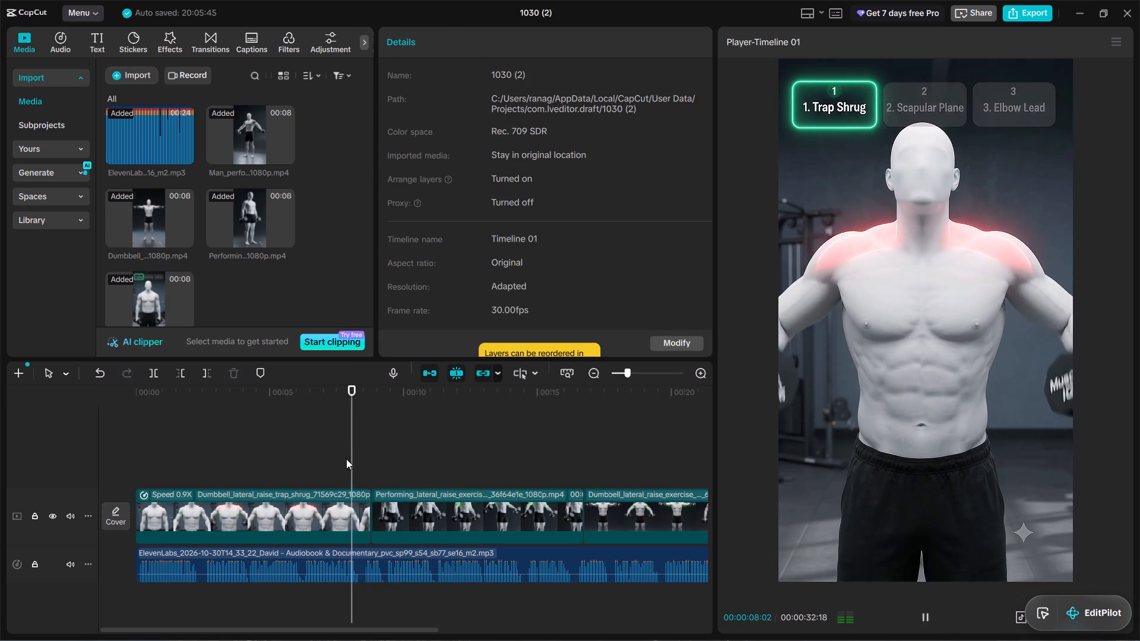
scroll(483, 458, left, 1)
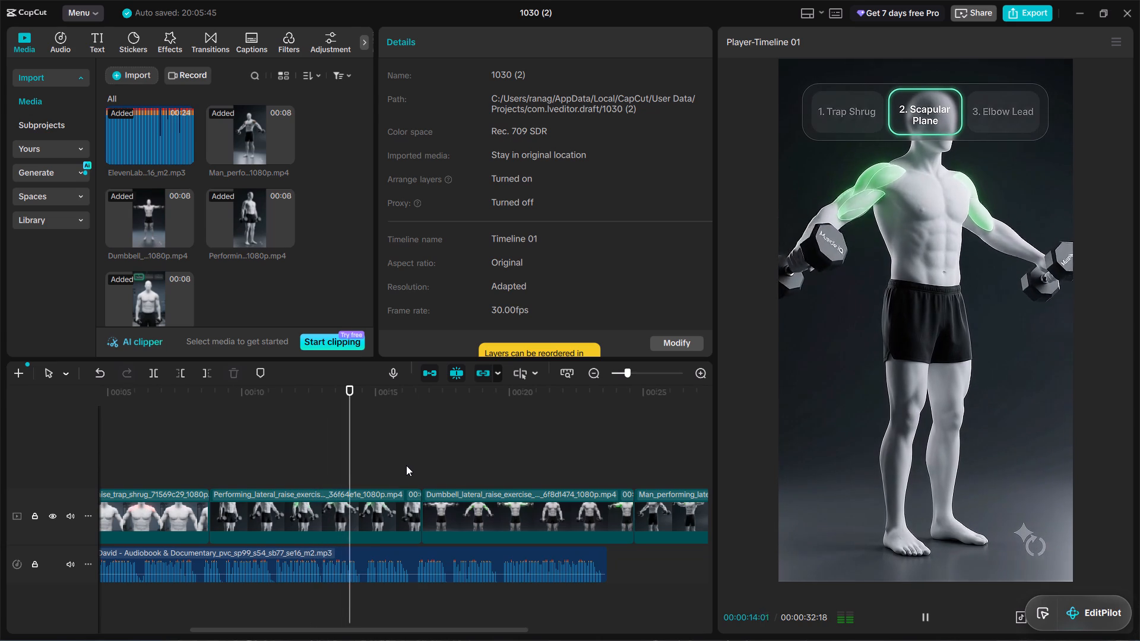
click(361, 463)
click(361, 463)
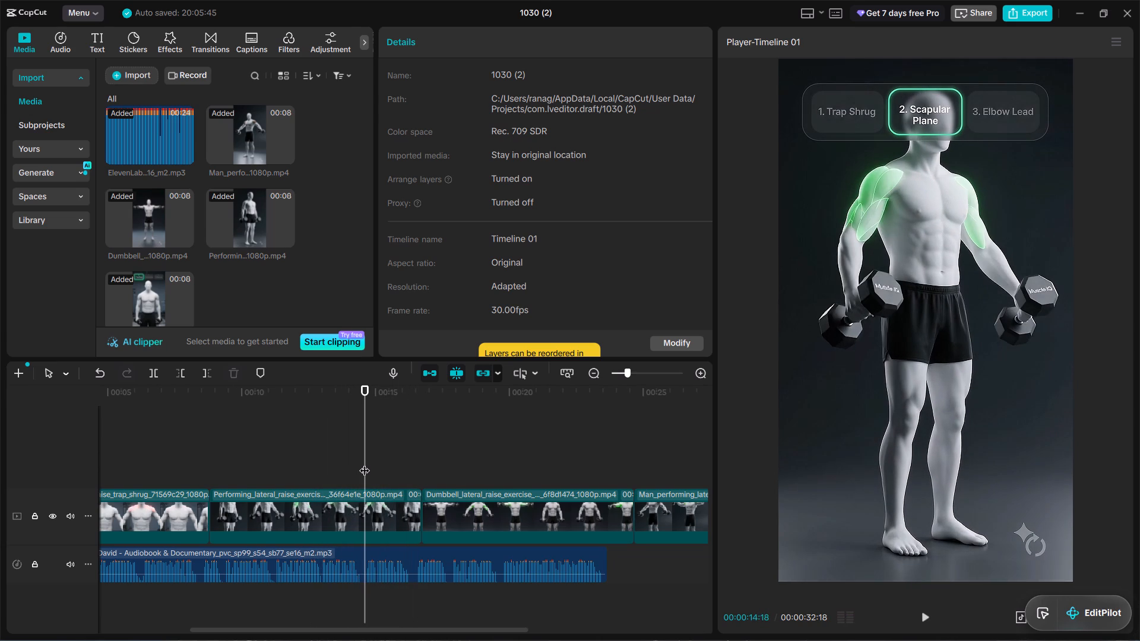
key(space)
key(space)
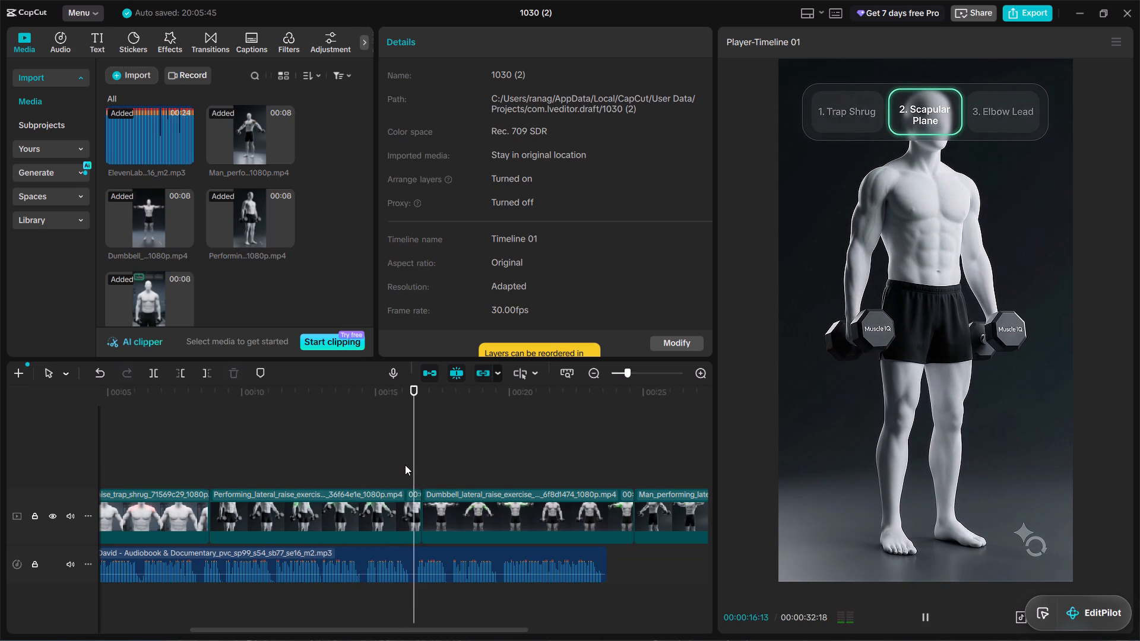
click(341, 472)
key(space)
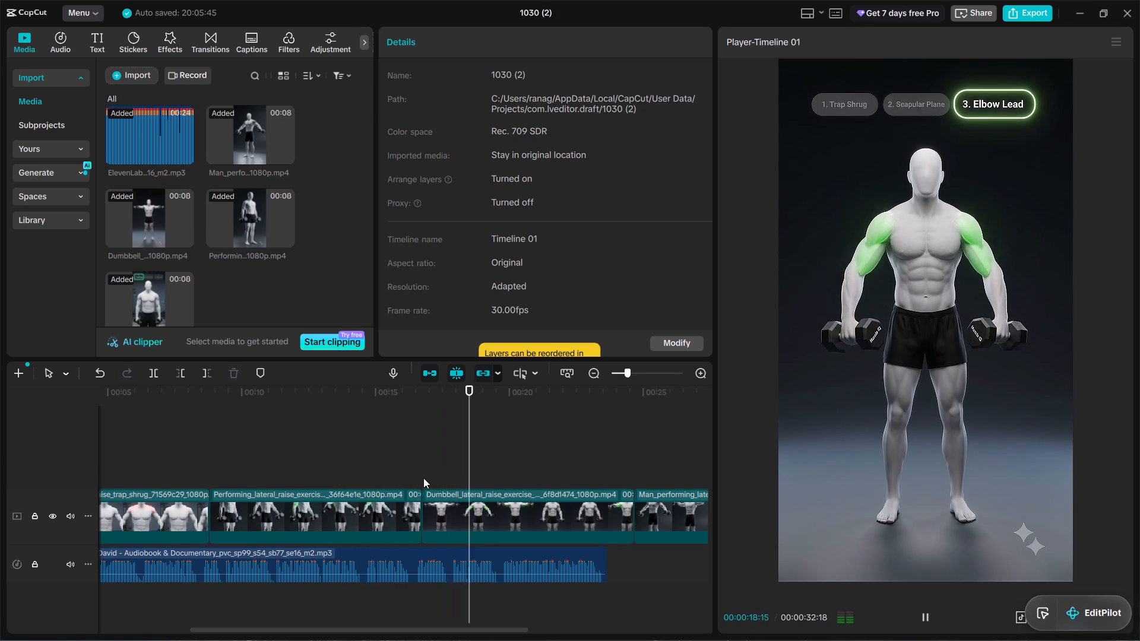
Play the rest of the timeline and review the third and fourth clips against the end of the voiceover.
scroll(489, 469, left, 1)
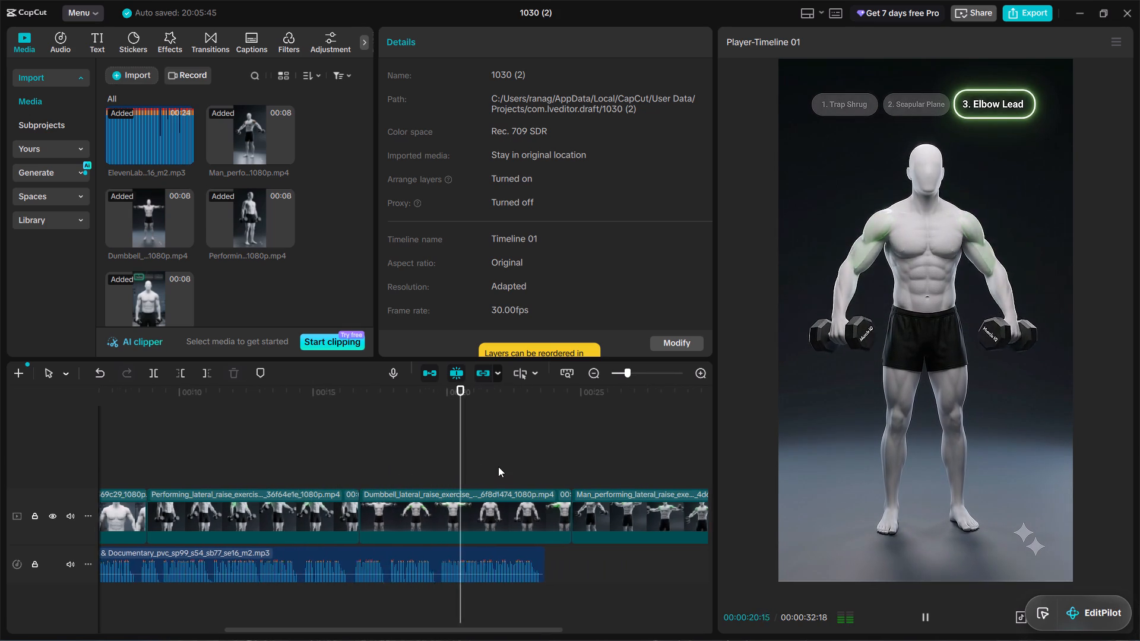
scroll(498, 467, left, 1)
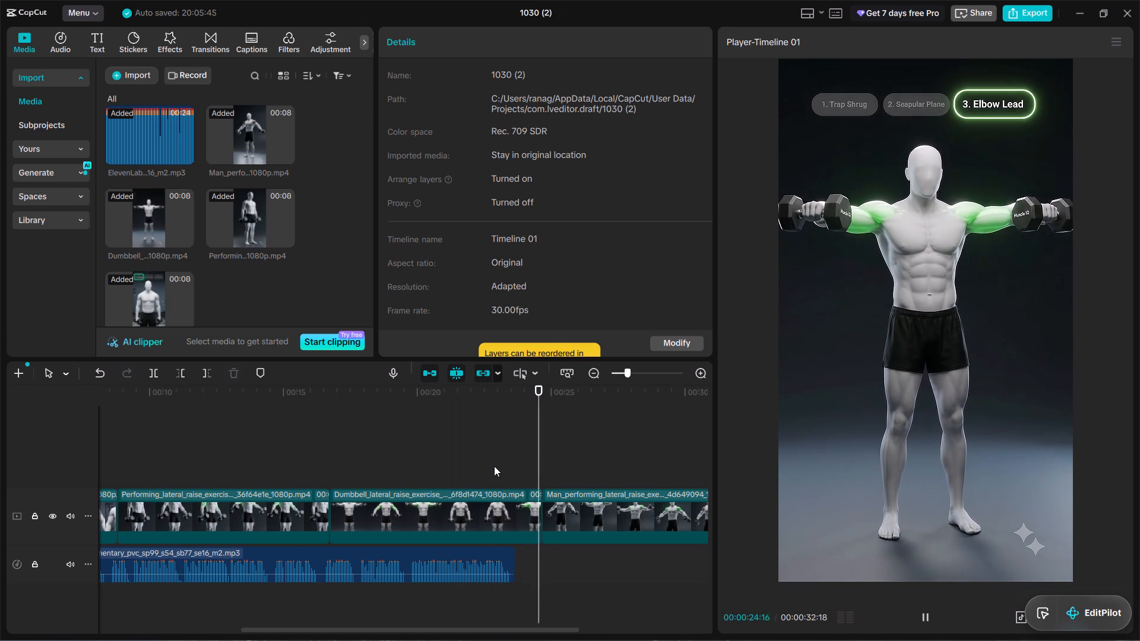
scroll(494, 466, left, 1)
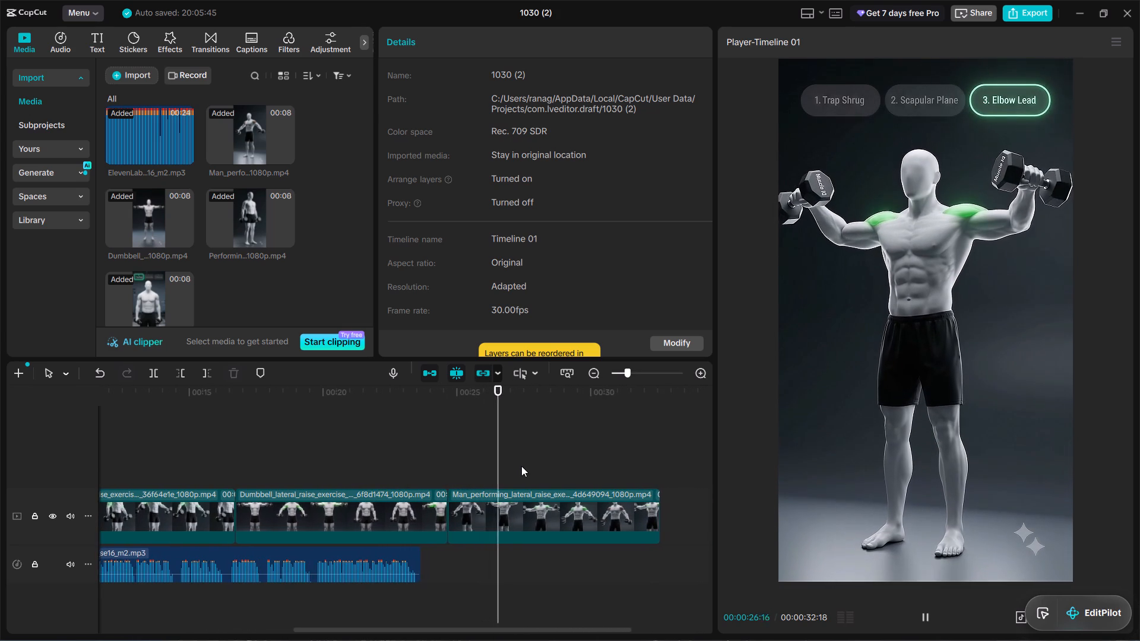
scroll(521, 466, left, 1)
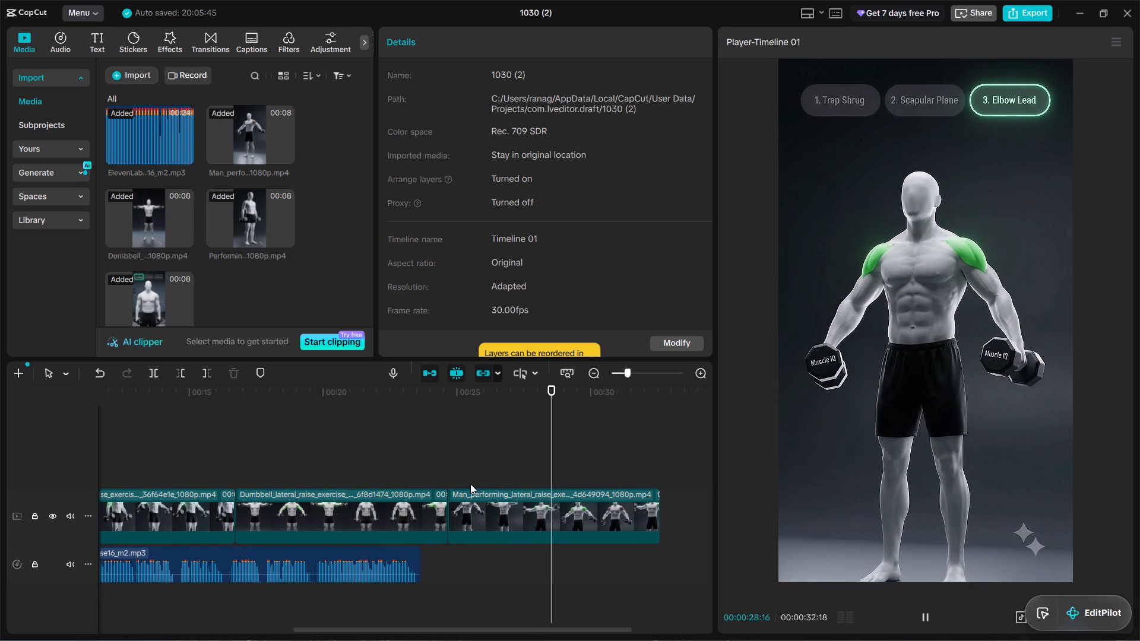
scroll(438, 487, right, 1)
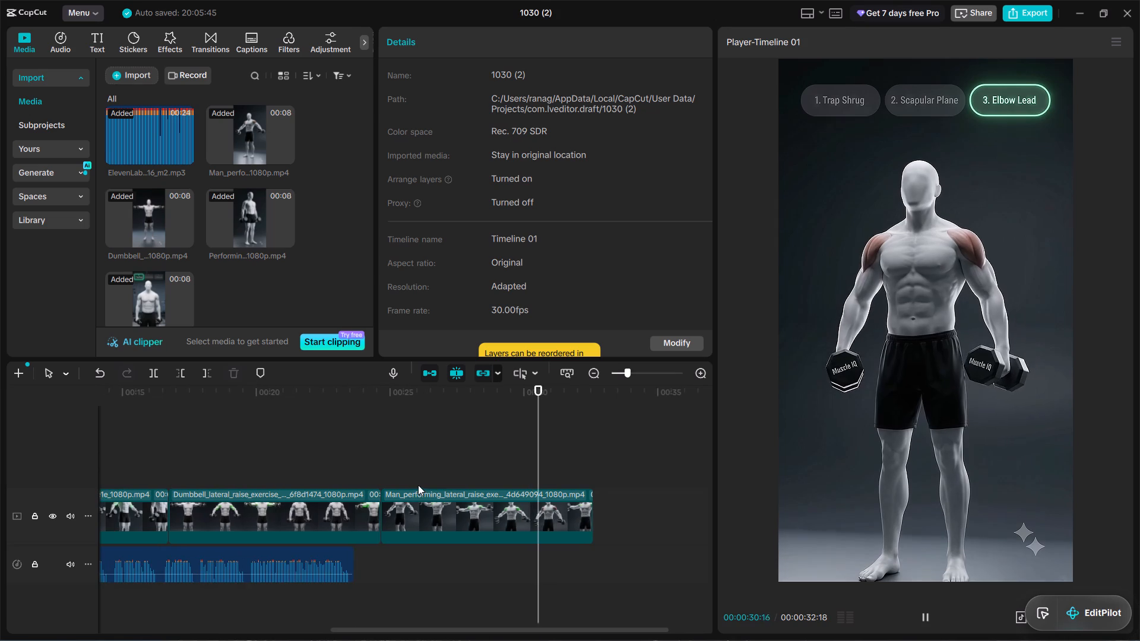
scroll(418, 485, right, 1)
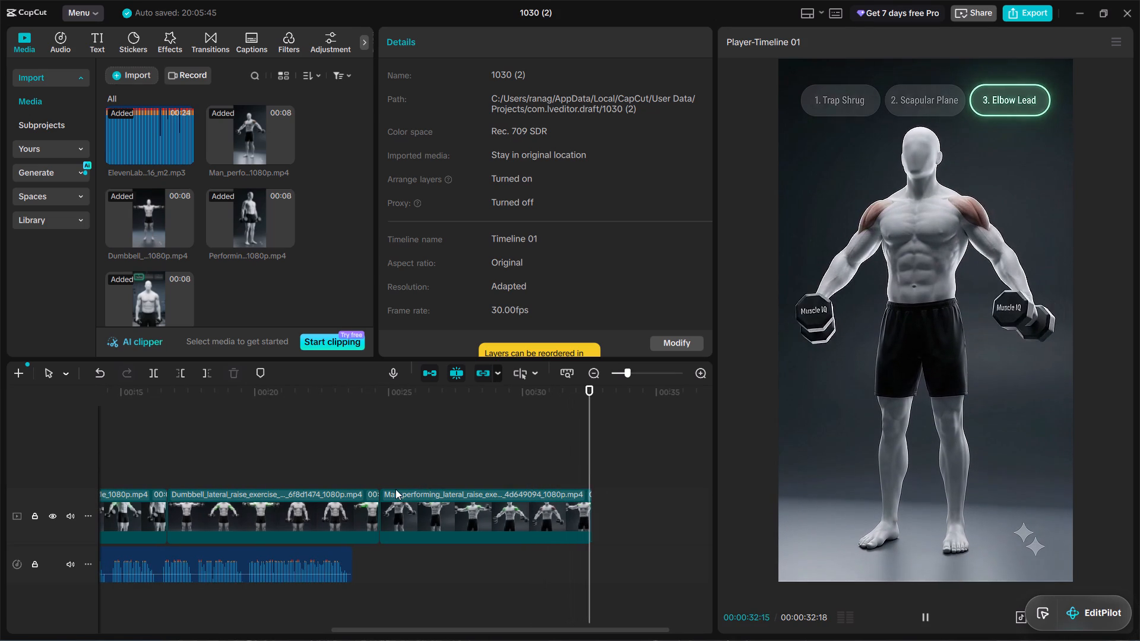
click(386, 469)
key(space)
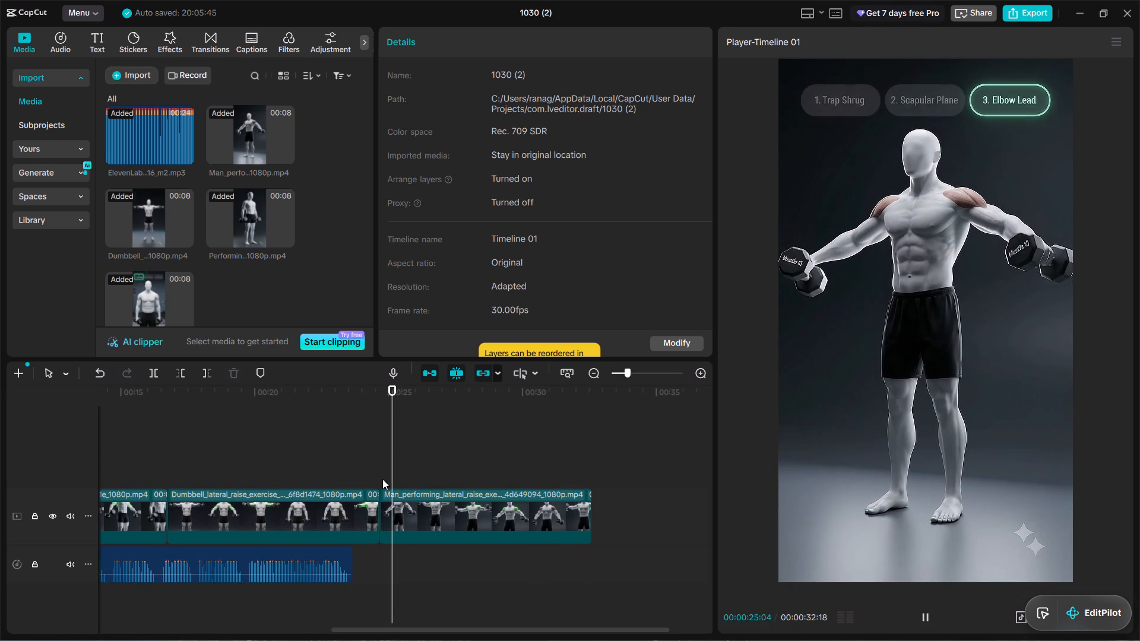
Replay the third and fourth clips, both labelled Elbow Lead, to compare how they fit the voiceover.
drag(226, 462, 211, 458)
click(202, 456)
key(space)
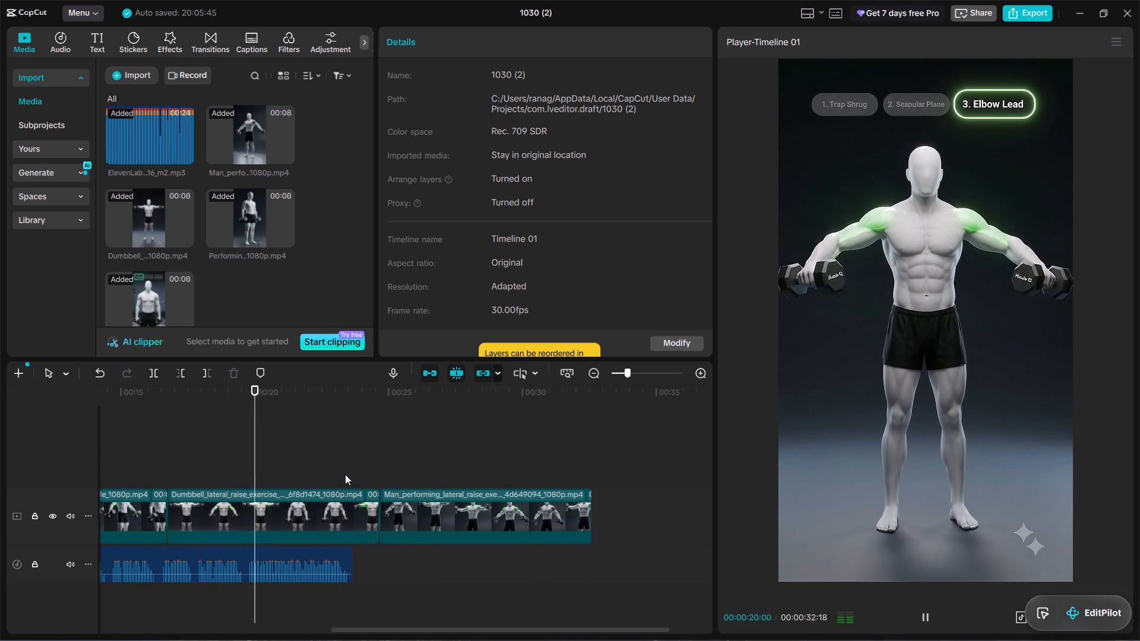
click(385, 454)
click(177, 458)
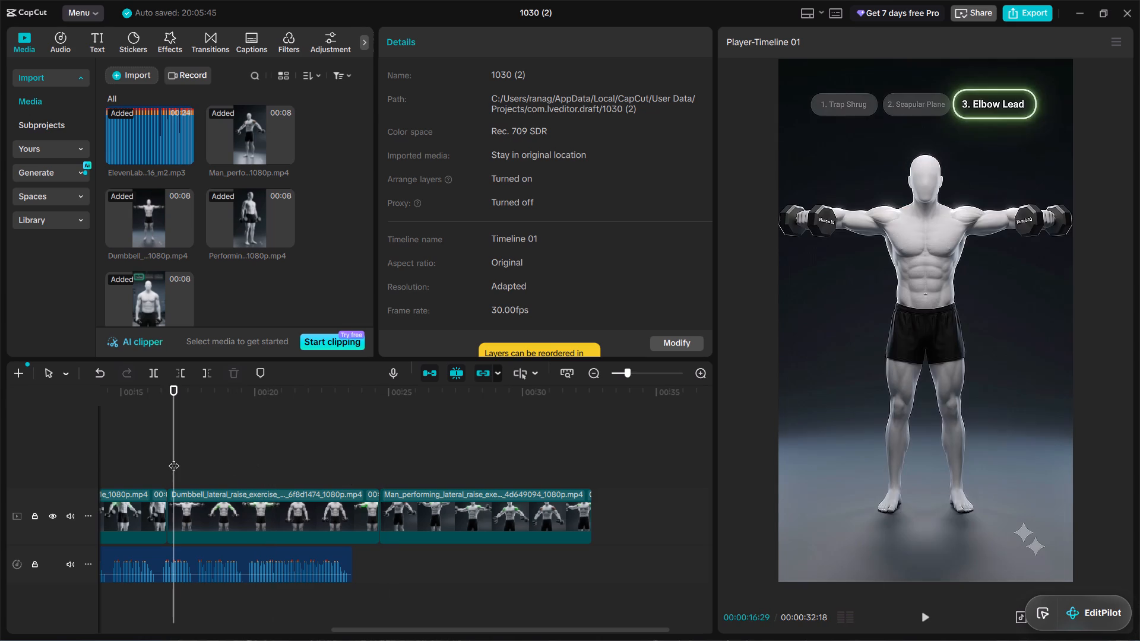
click(164, 460)
key(space)
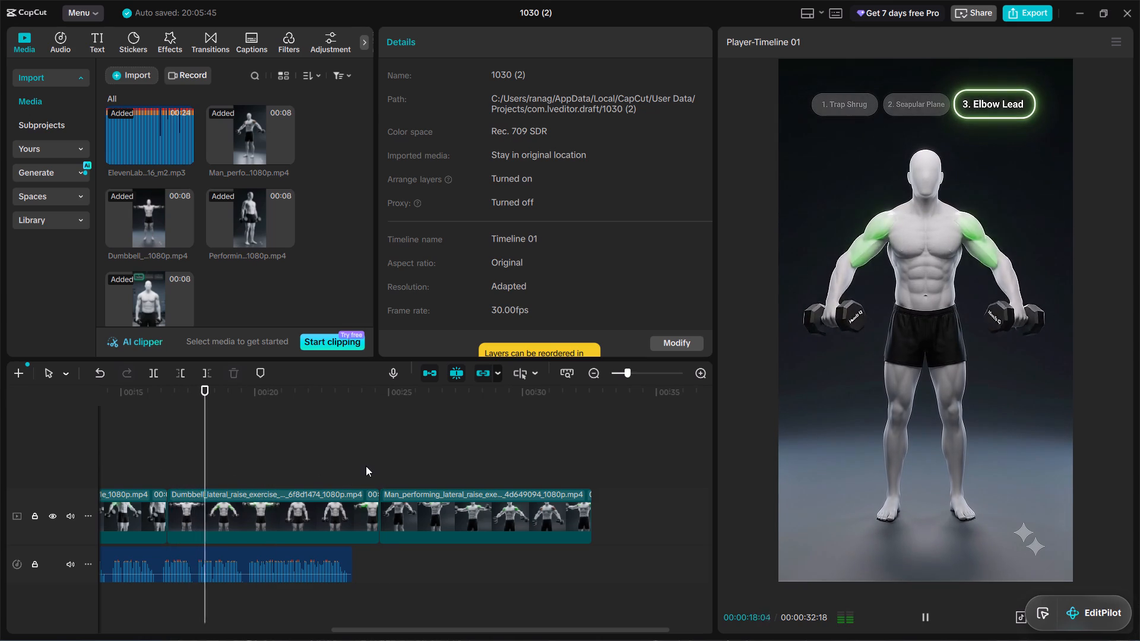
click(378, 456)
key(space)
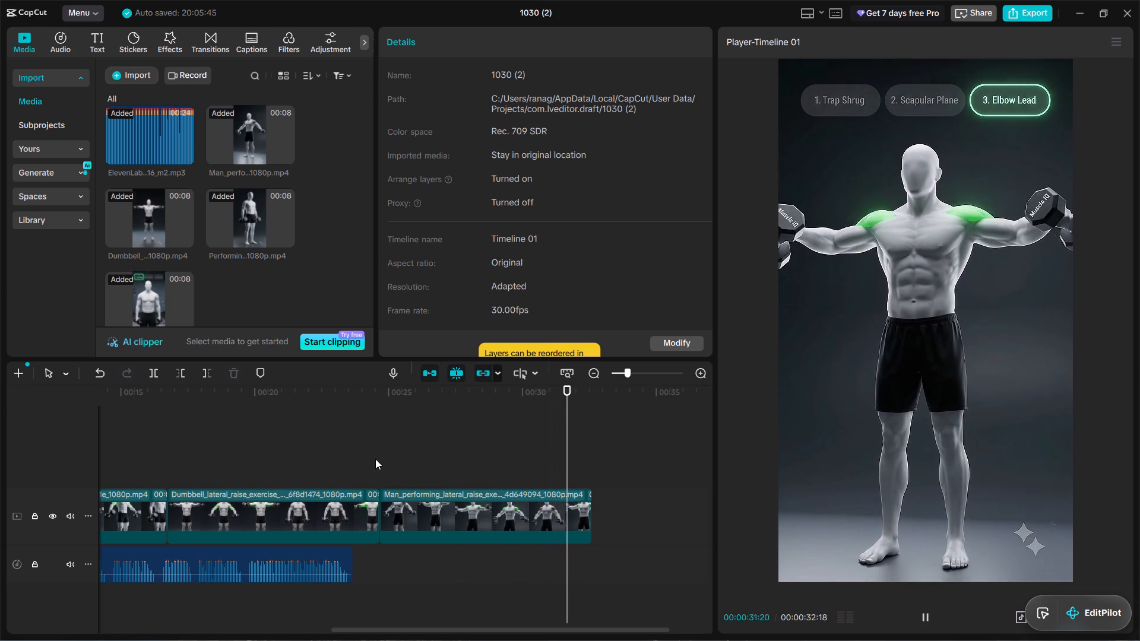
Delete the third clip, the front-view Dumbbell lateral raise elbow lead, from the timeline.
click(310, 516)
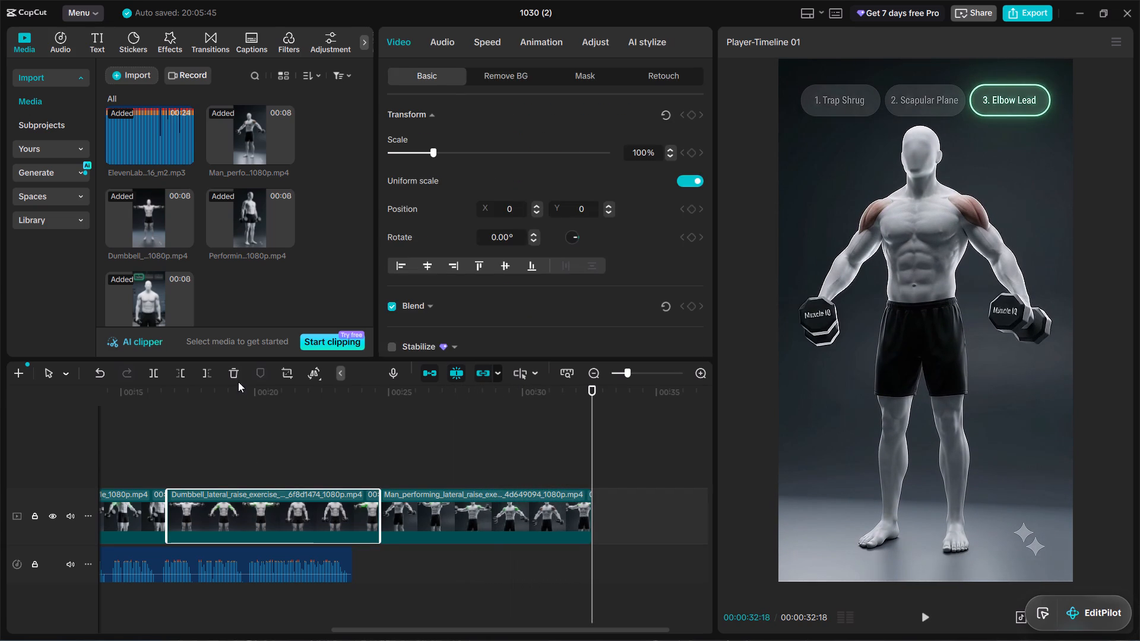
click(238, 380)
Speed up the final Man performing lateral raise clip to 1.1x.
click(453, 500)
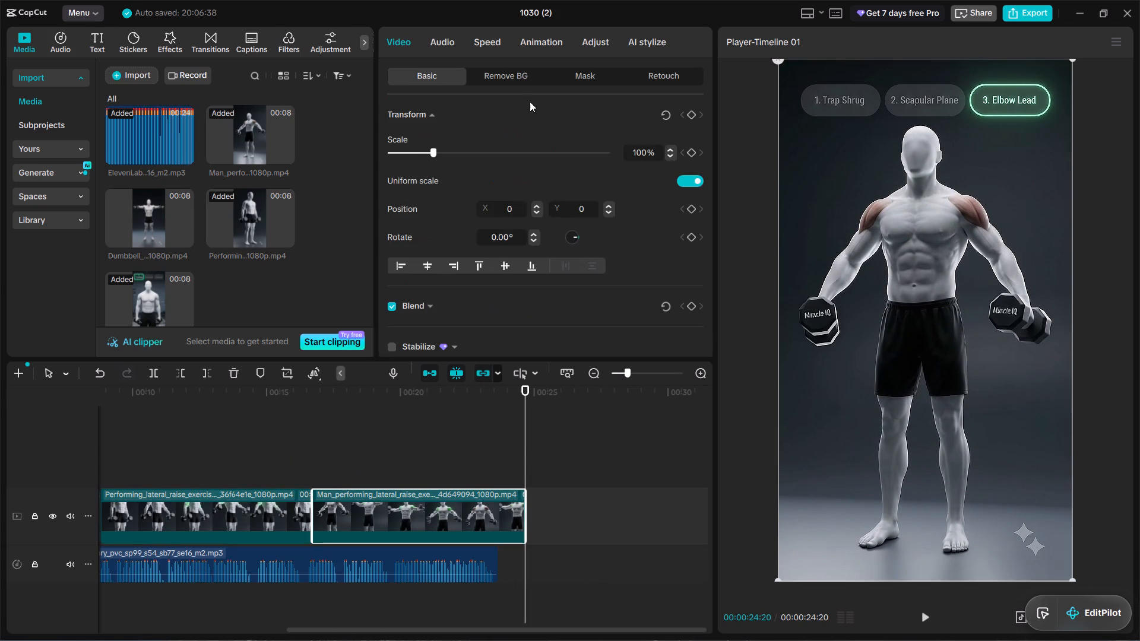
click(491, 42)
click(697, 131)
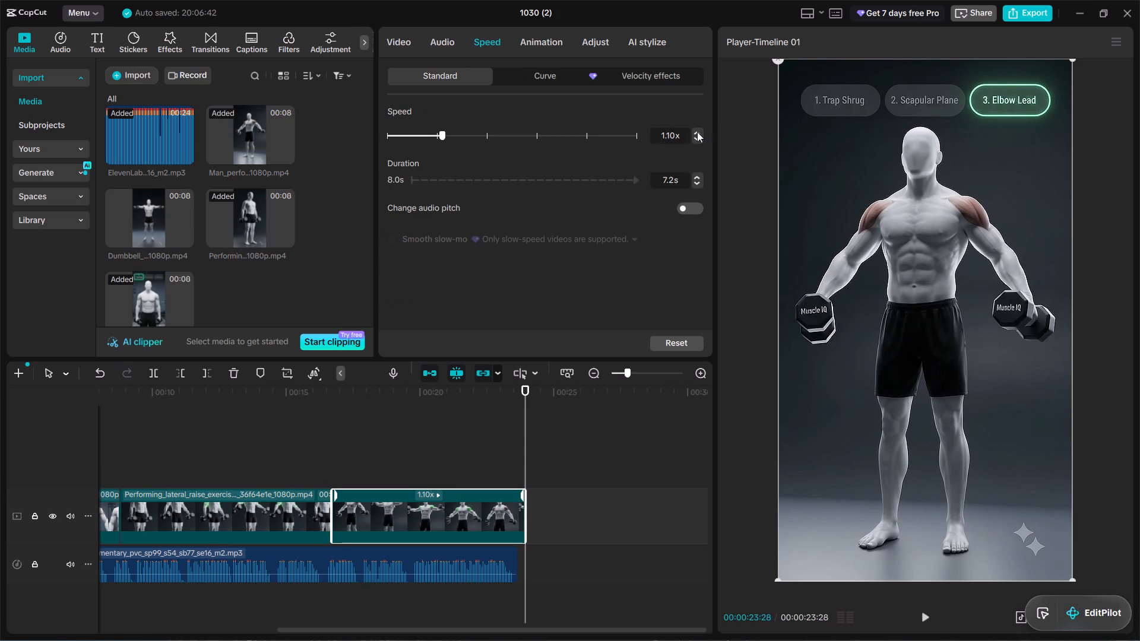
Trim the end of the final clip to match the end of the voiceover.
drag(527, 517, 512, 525)
Play the final clip and the opening of the timeline to check the retimed video against the voiceover.
click(334, 445)
key(space)
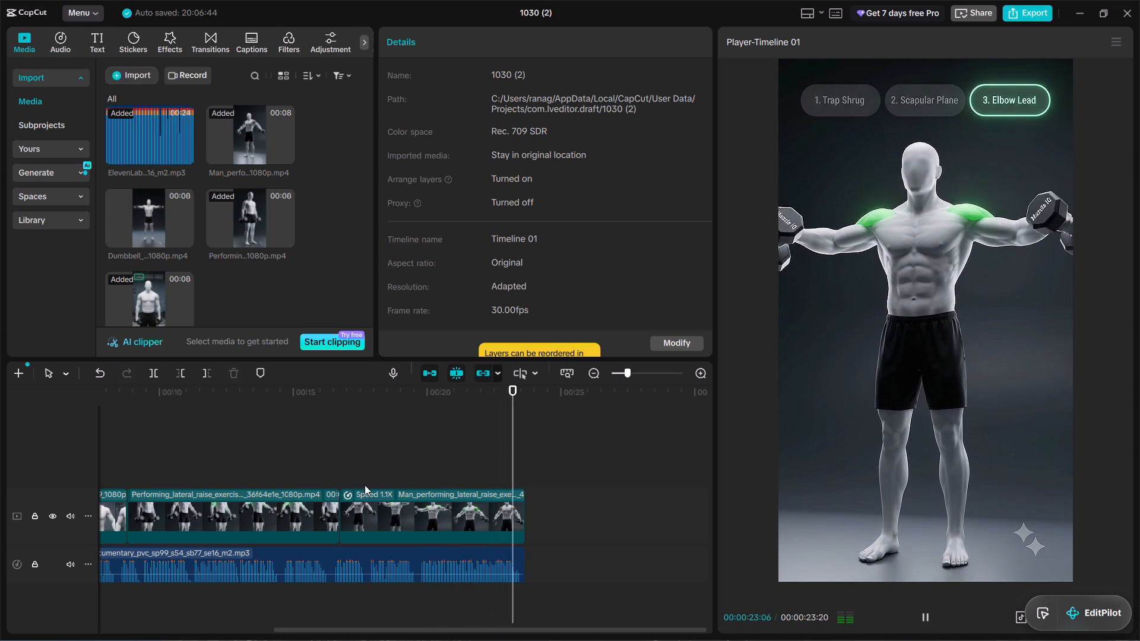
scroll(310, 496, right, 7)
drag(189, 406, 46, 409)
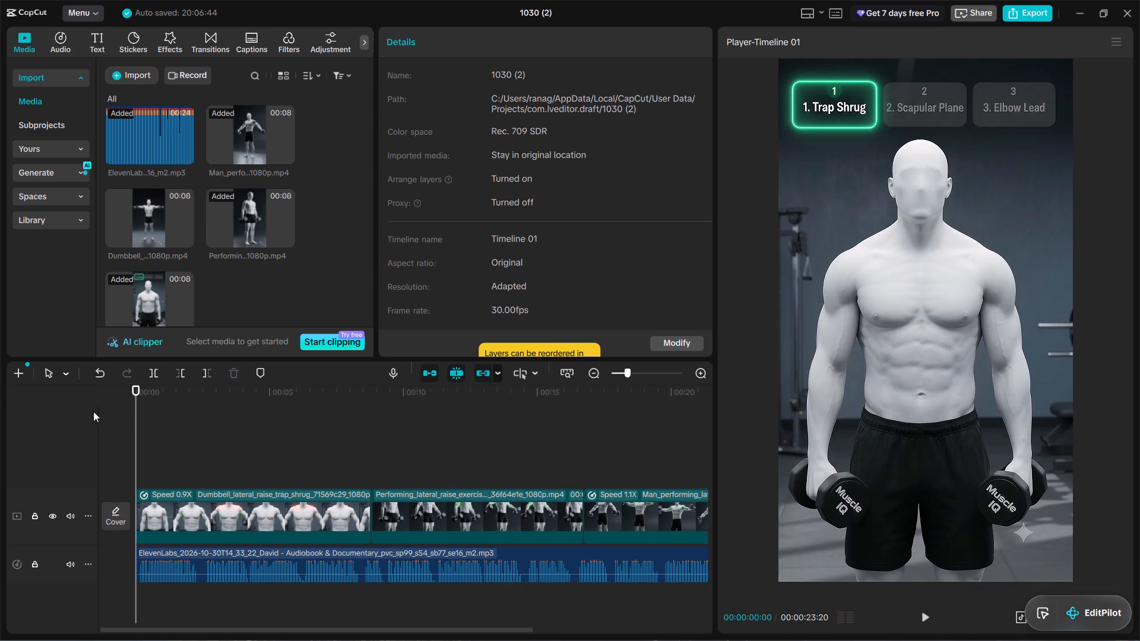
key(space)
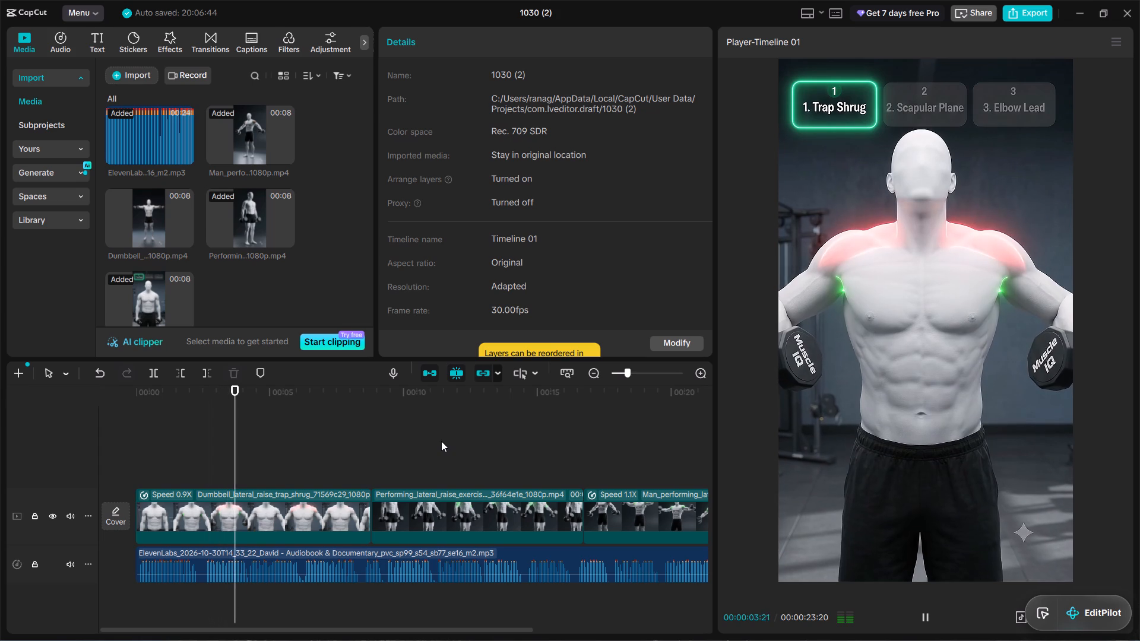
Search the transitions for "pull in", apply Pull in between the trap shrug and scapular plane clips, and preview it.
click(353, 450)
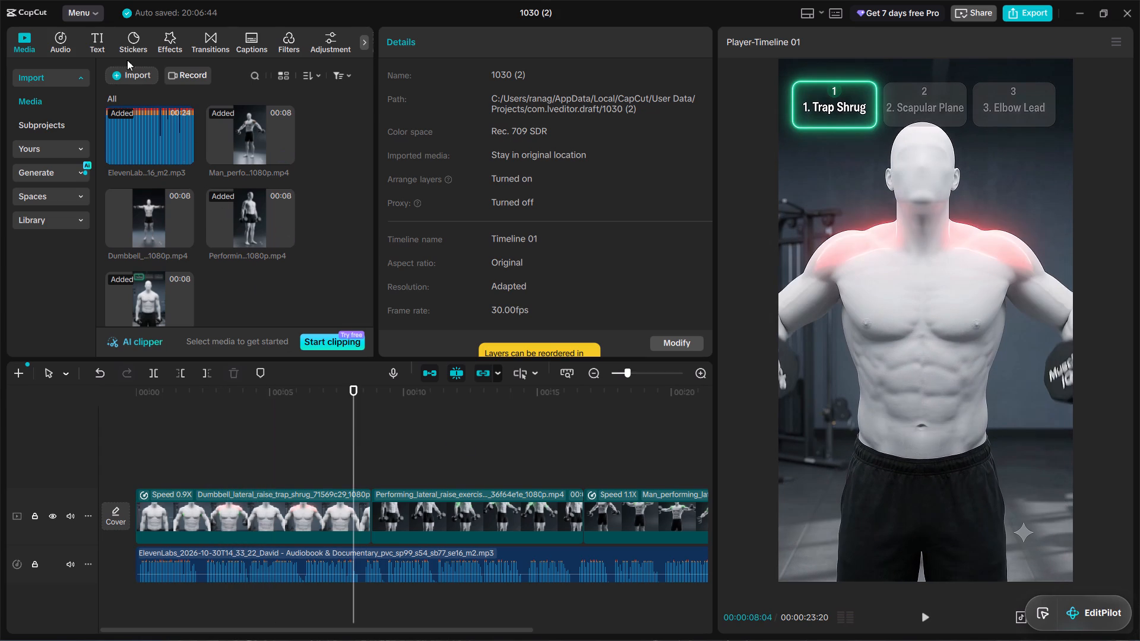
click(224, 33)
click(65, 84)
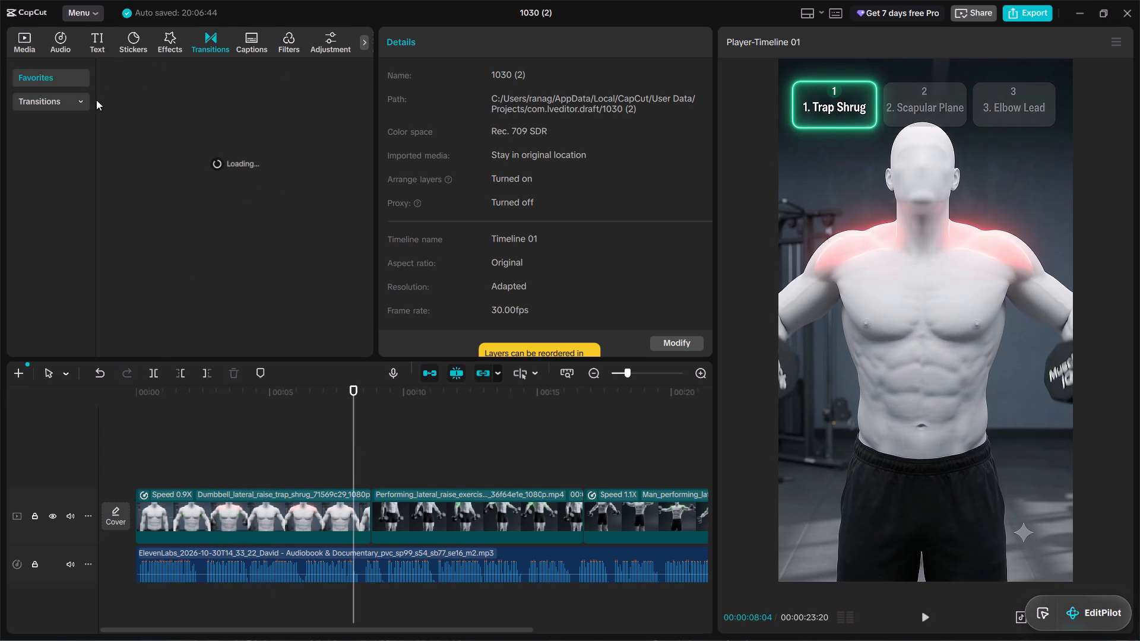
click(58, 102)
click(173, 71)
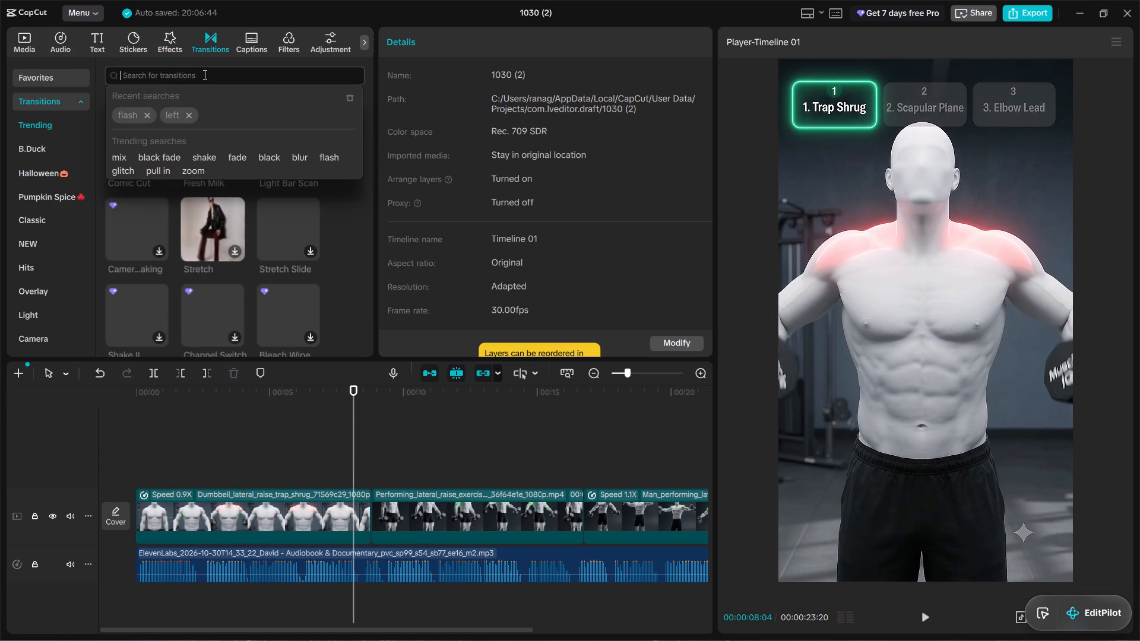
text(pull i)
key(n)
key(Return)
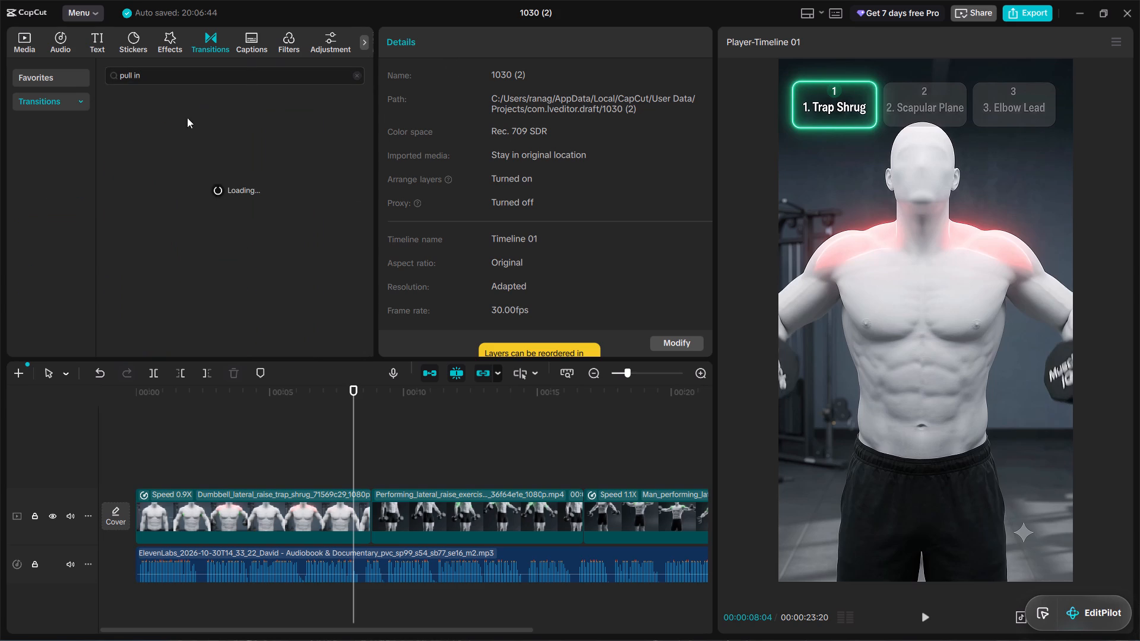
click(119, 132)
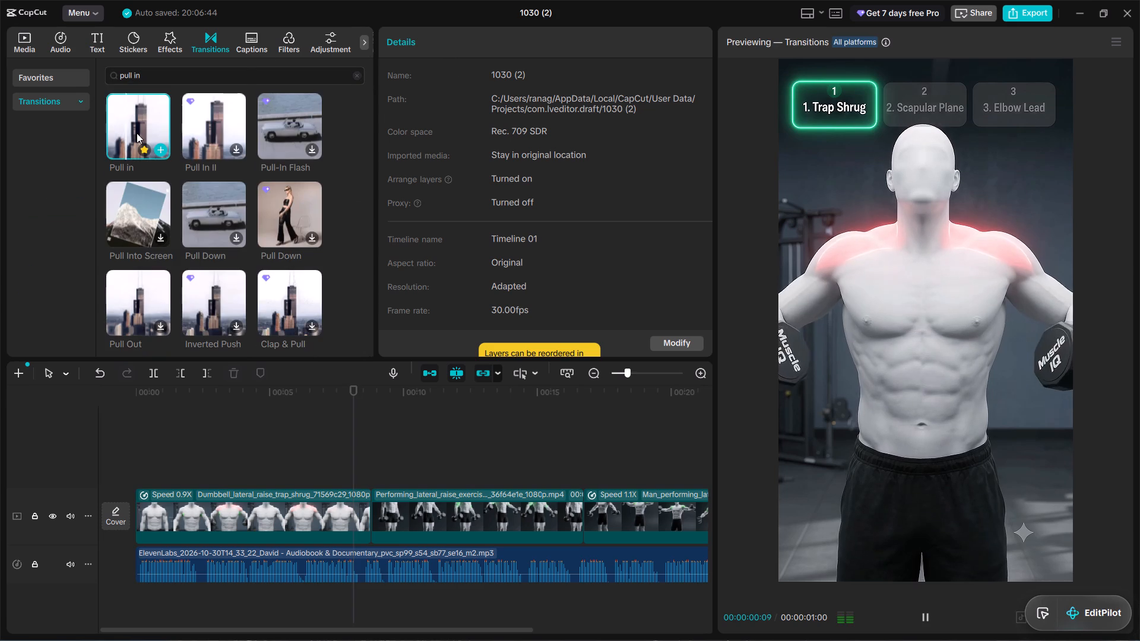
drag(137, 133, 366, 517)
key(space)
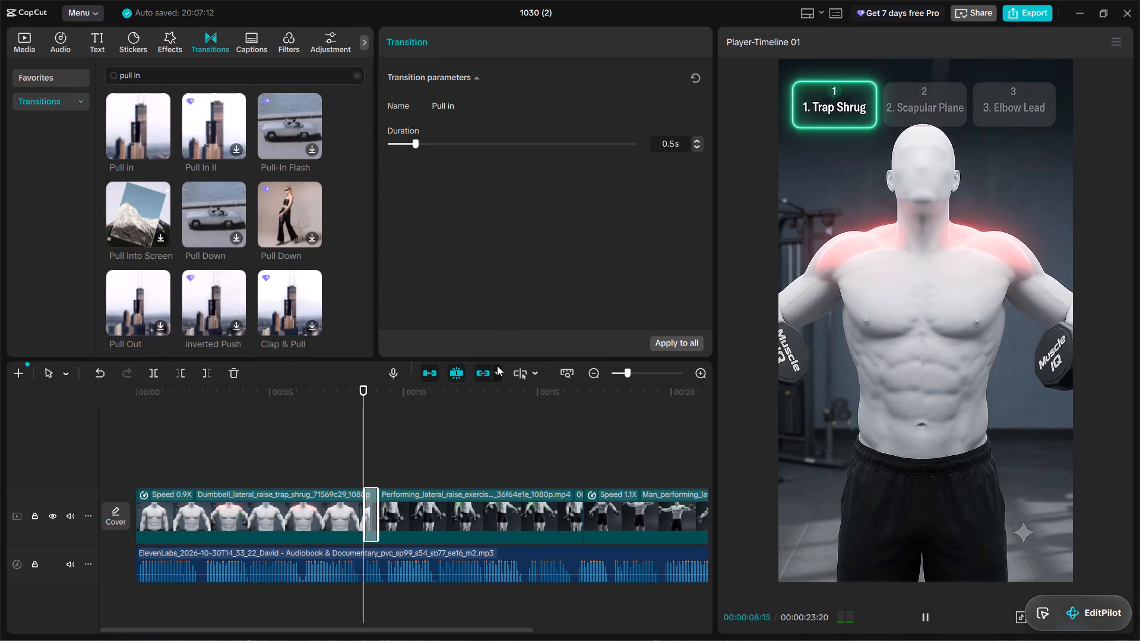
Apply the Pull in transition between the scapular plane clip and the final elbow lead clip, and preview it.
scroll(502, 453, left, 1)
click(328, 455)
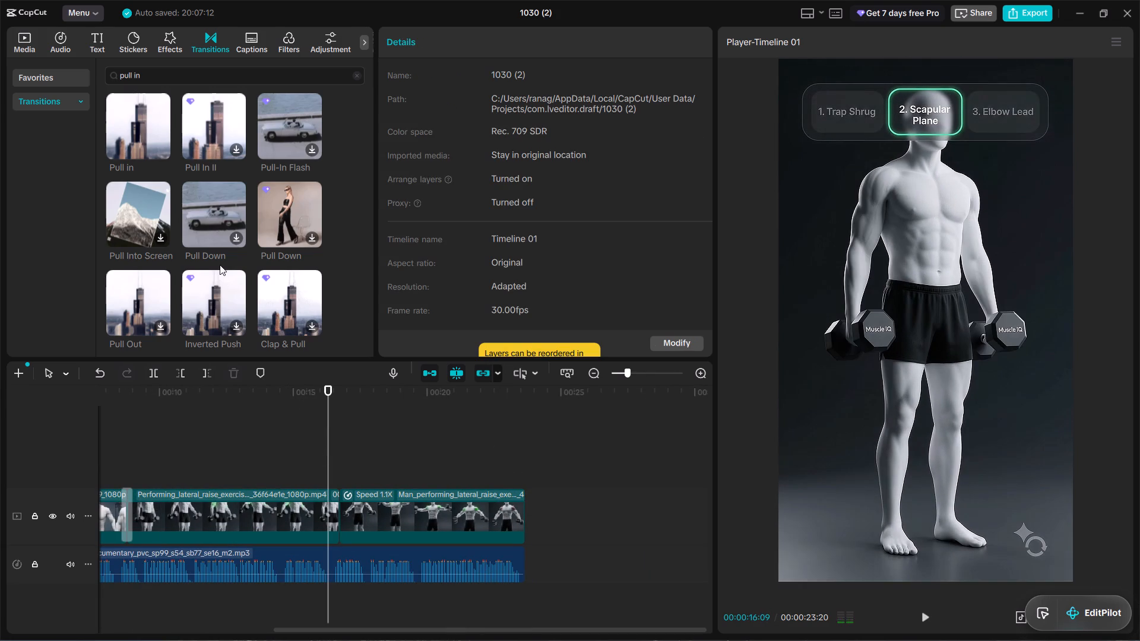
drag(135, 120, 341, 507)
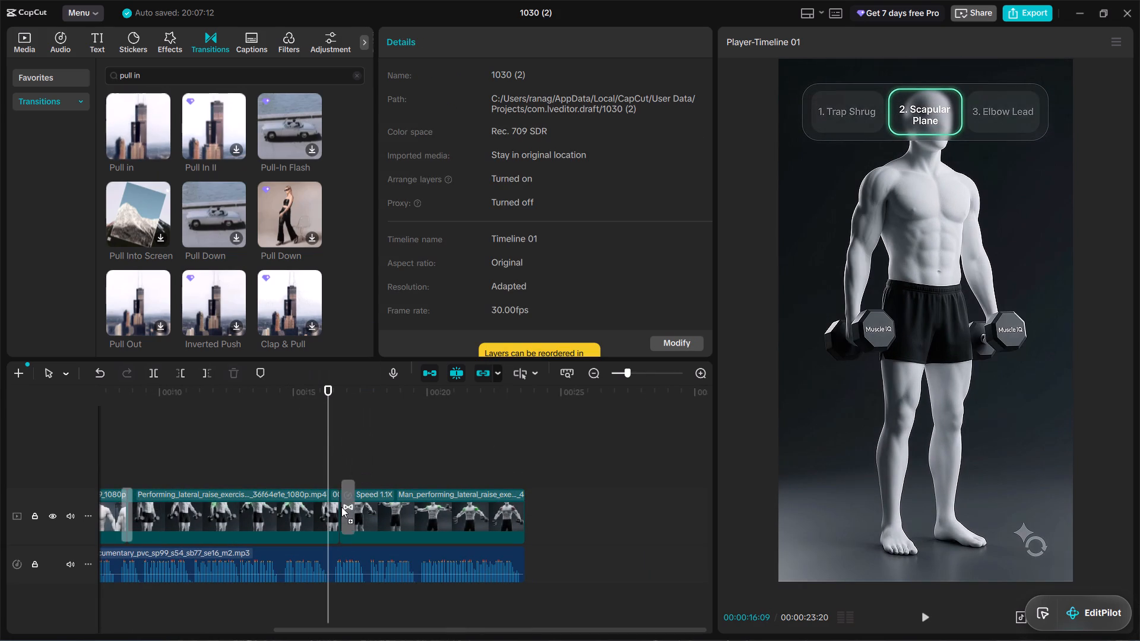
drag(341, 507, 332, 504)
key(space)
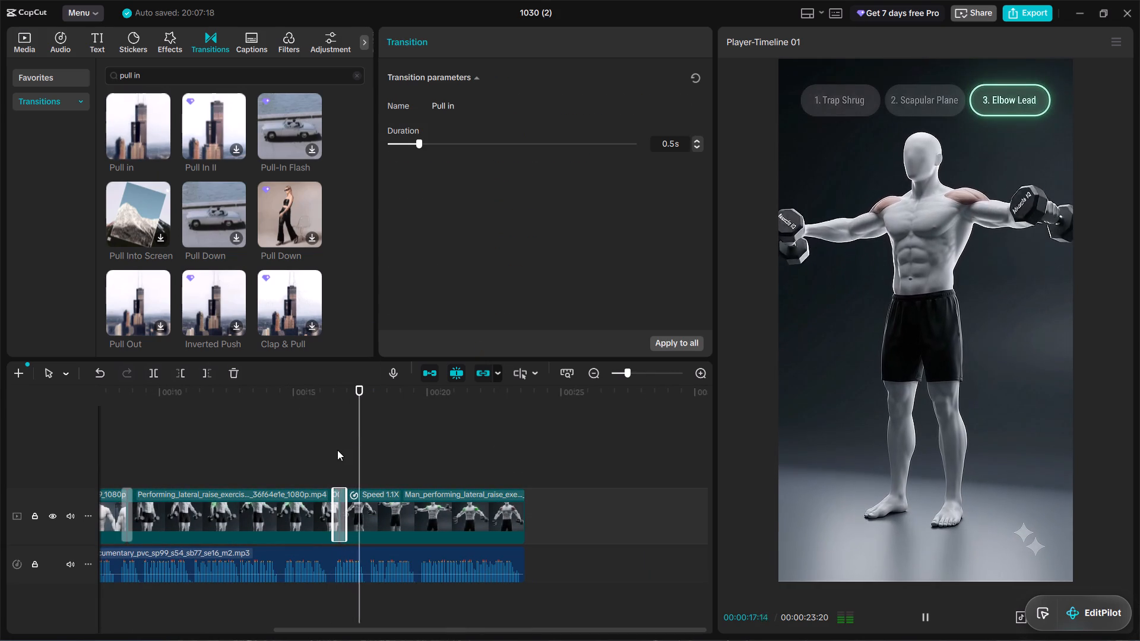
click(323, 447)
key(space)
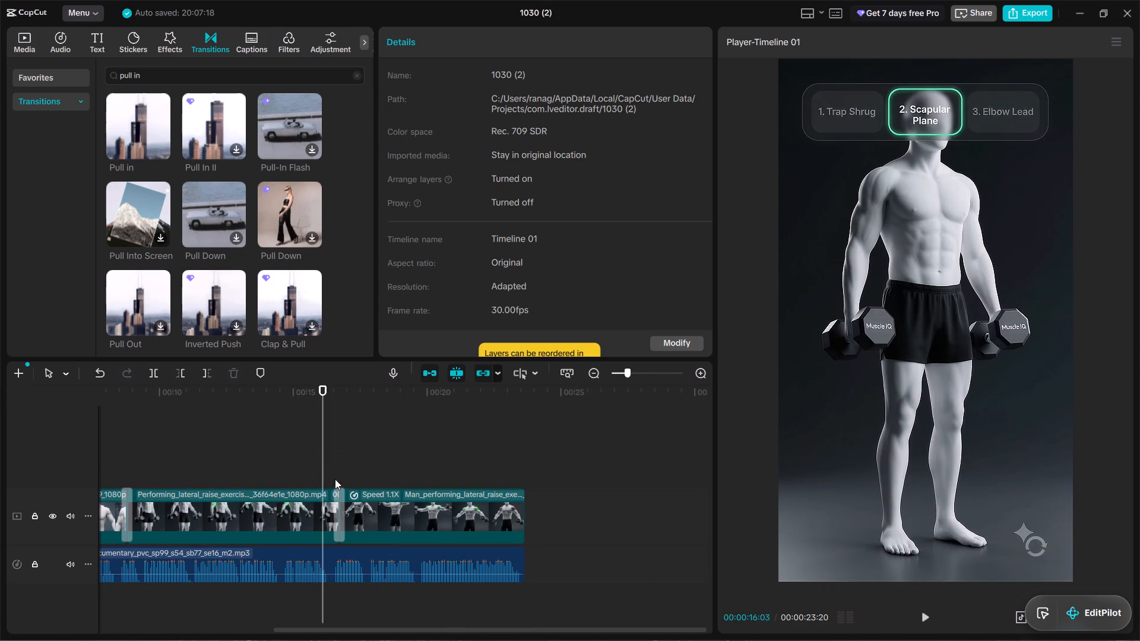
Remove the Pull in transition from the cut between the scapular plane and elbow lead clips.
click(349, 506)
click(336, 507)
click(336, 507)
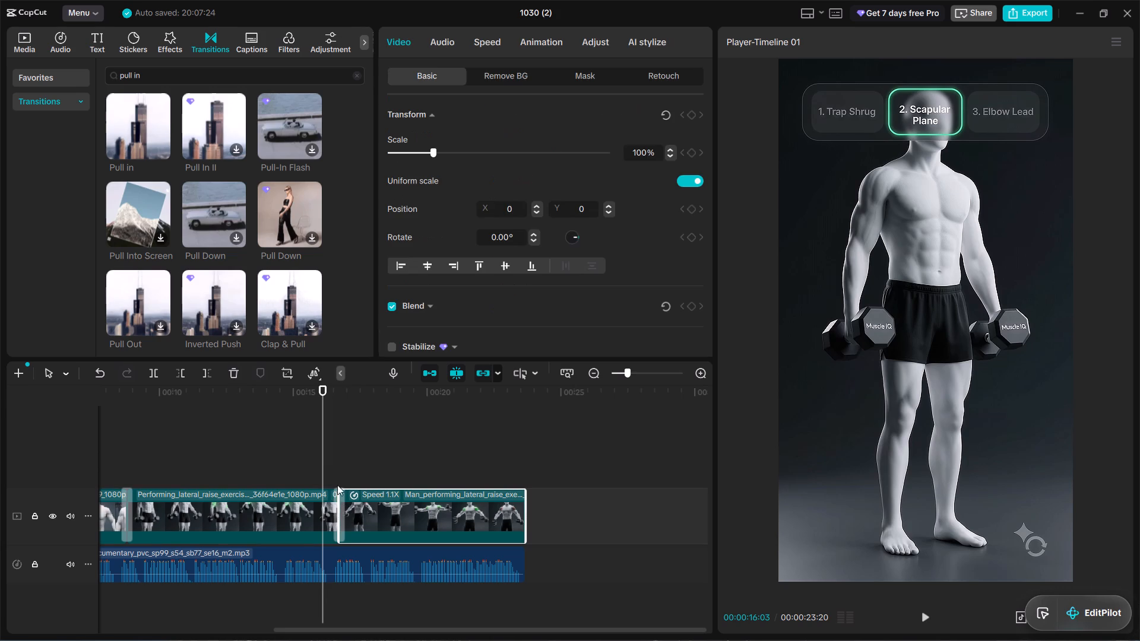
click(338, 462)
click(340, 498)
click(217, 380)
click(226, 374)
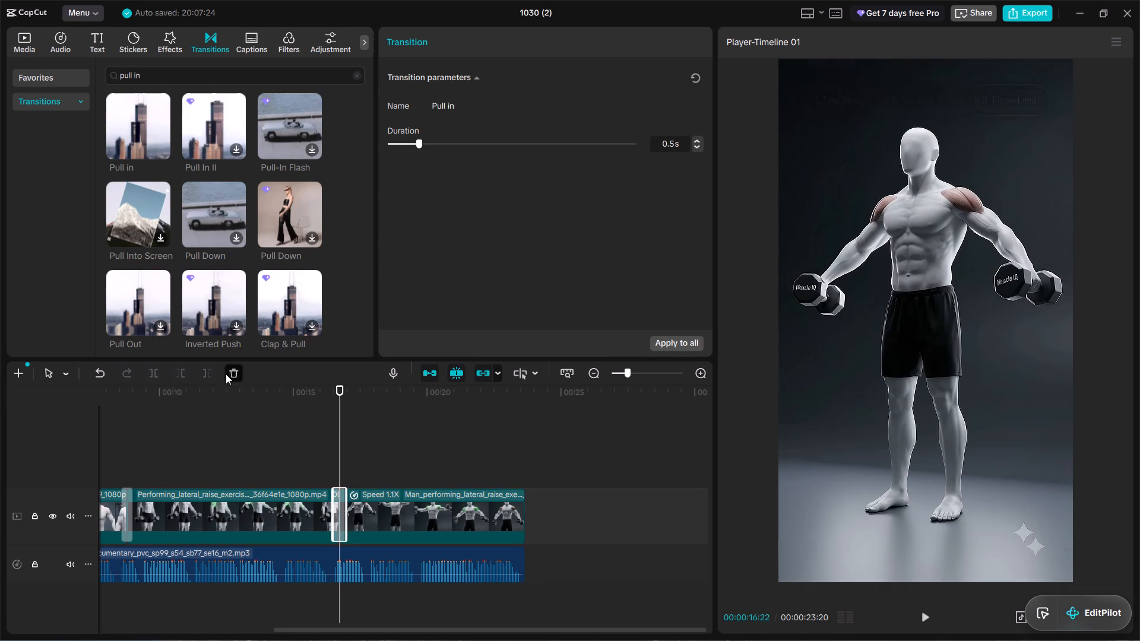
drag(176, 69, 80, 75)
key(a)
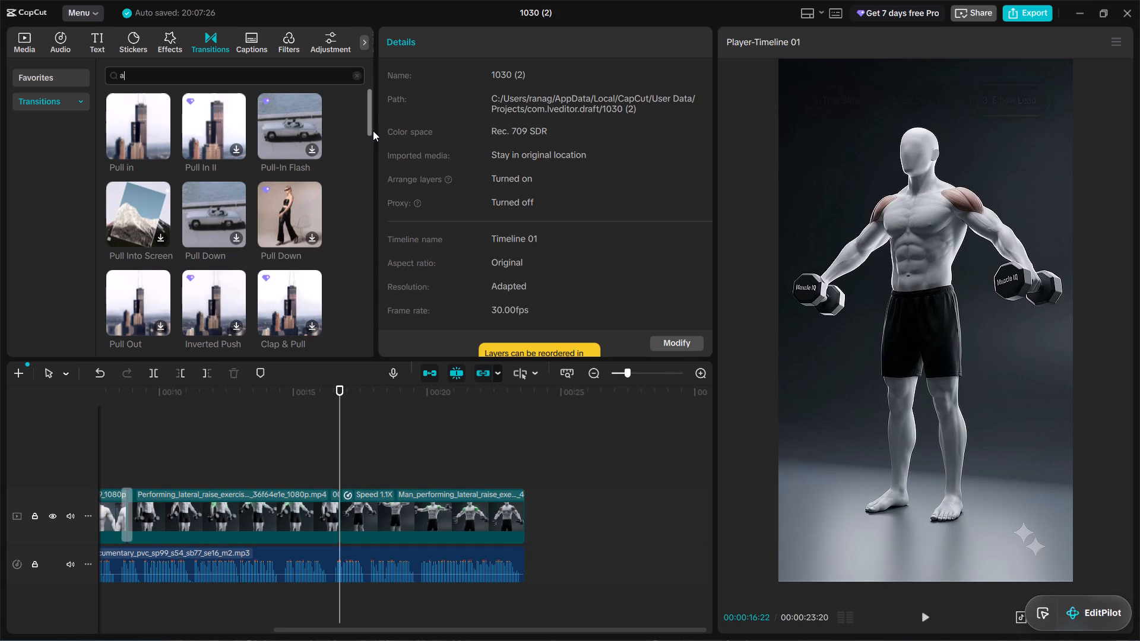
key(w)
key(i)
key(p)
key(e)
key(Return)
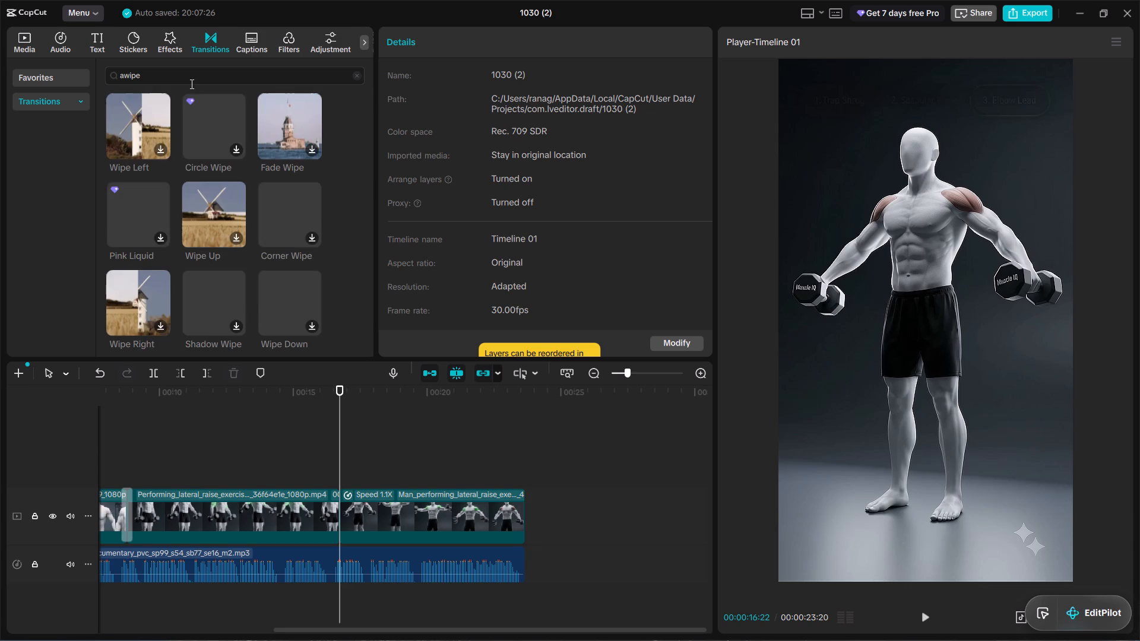
Search the transitions for "swipe", preview Swipe Flip, Fast Swipe and Swipe Left, and browse the remaining results.
drag(191, 84, 74, 77)
key(s)
key(w)
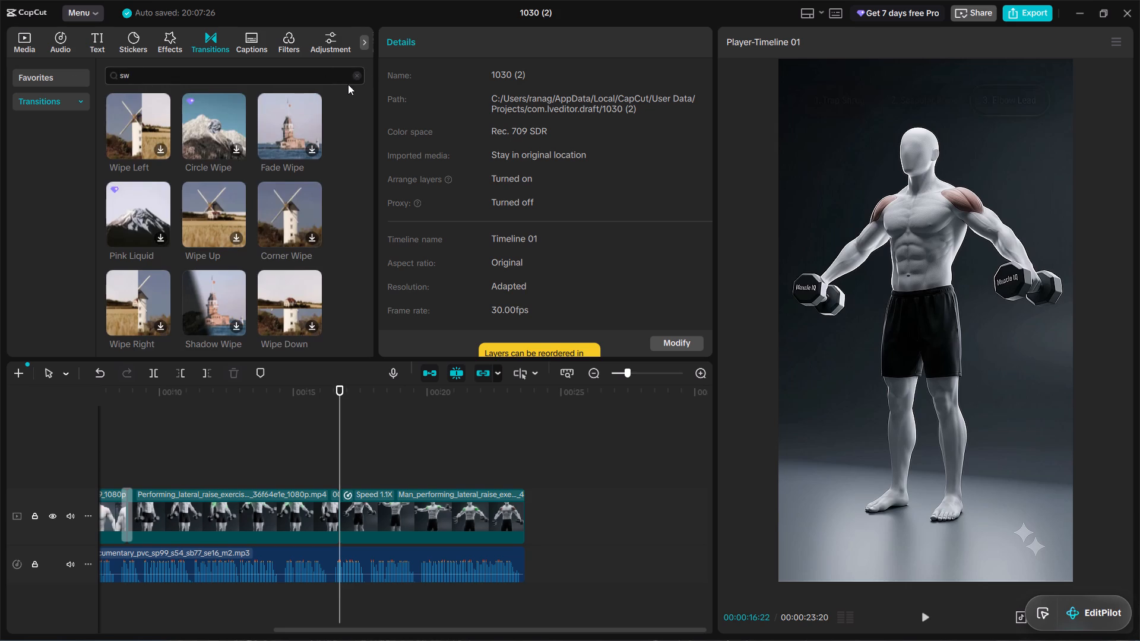
key(i)
key(p)
key(e)
key(Return)
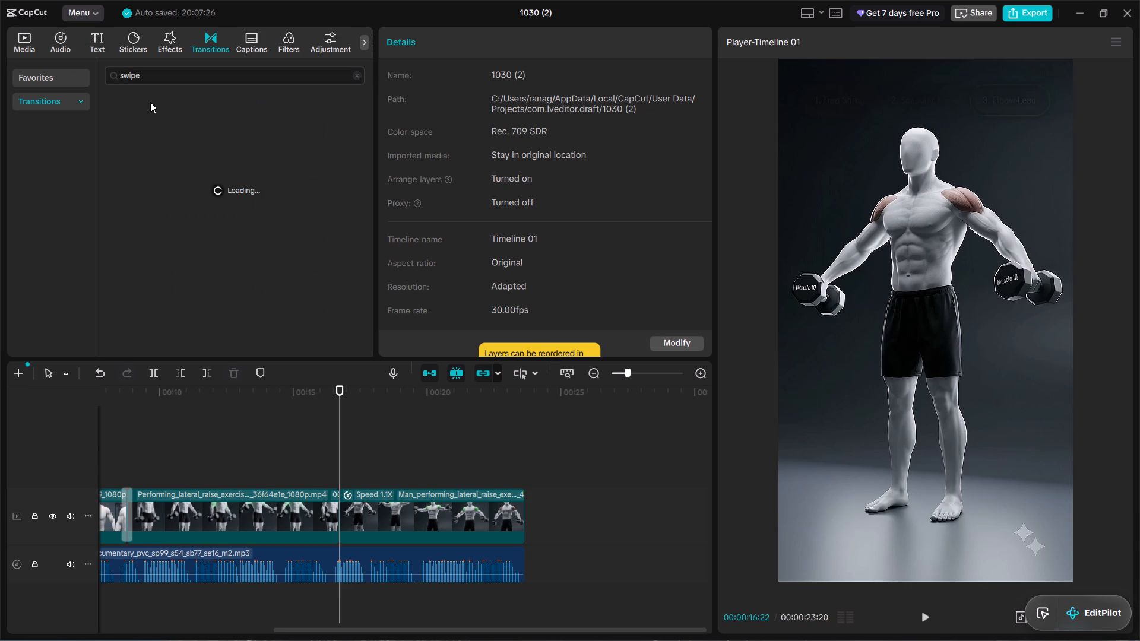
click(204, 120)
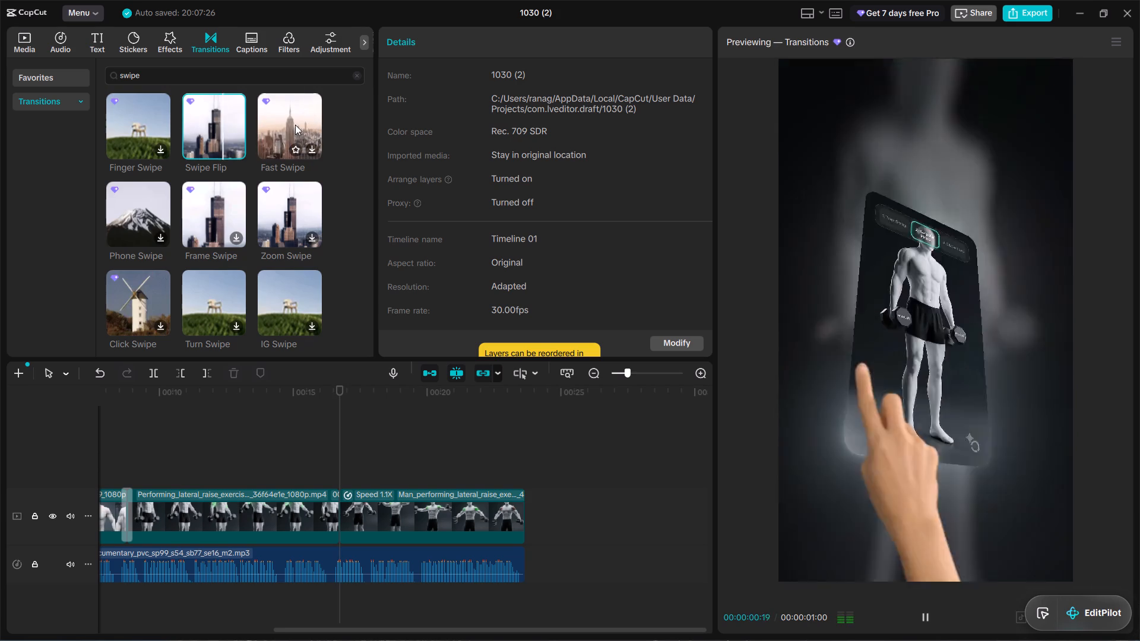
click(295, 125)
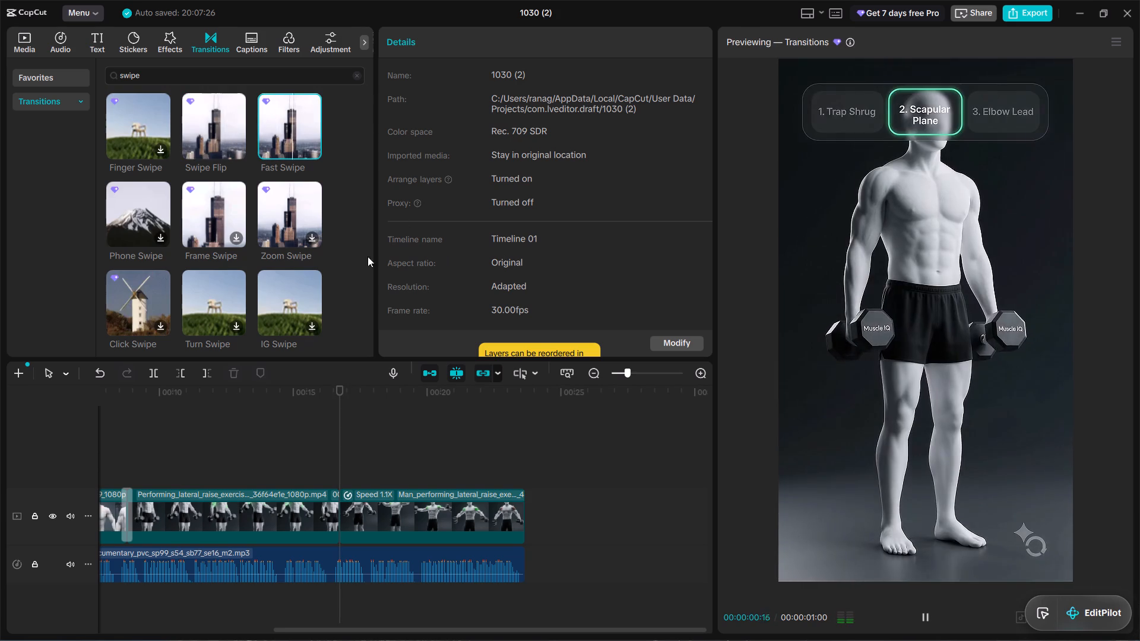
key(space)
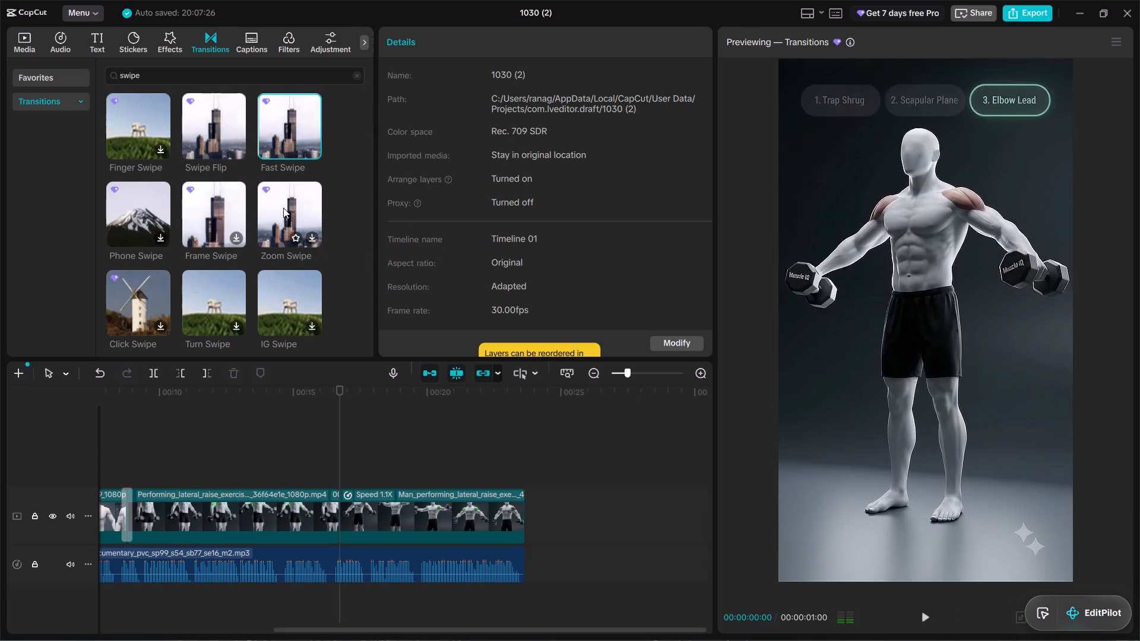
scroll(284, 213, down, 2)
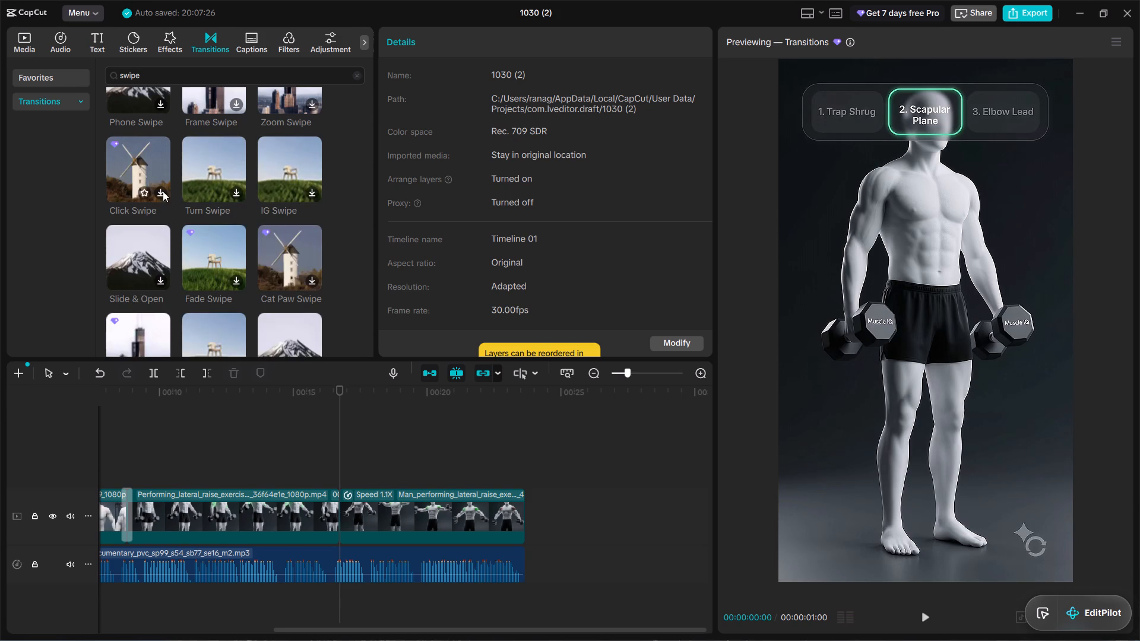
scroll(202, 196, down, 2)
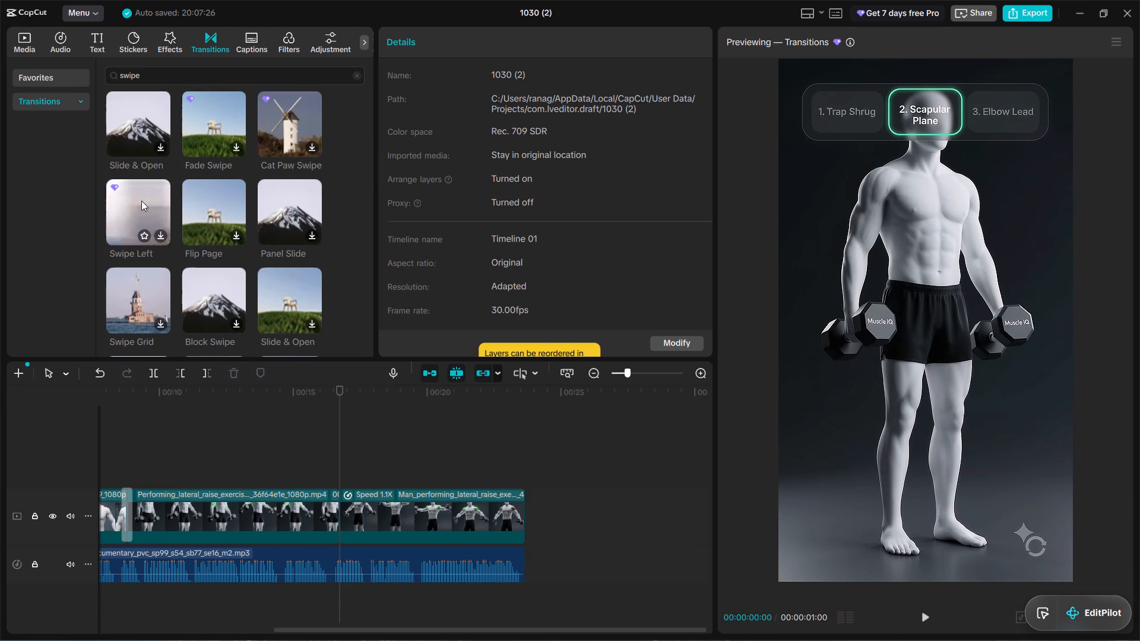
click(141, 201)
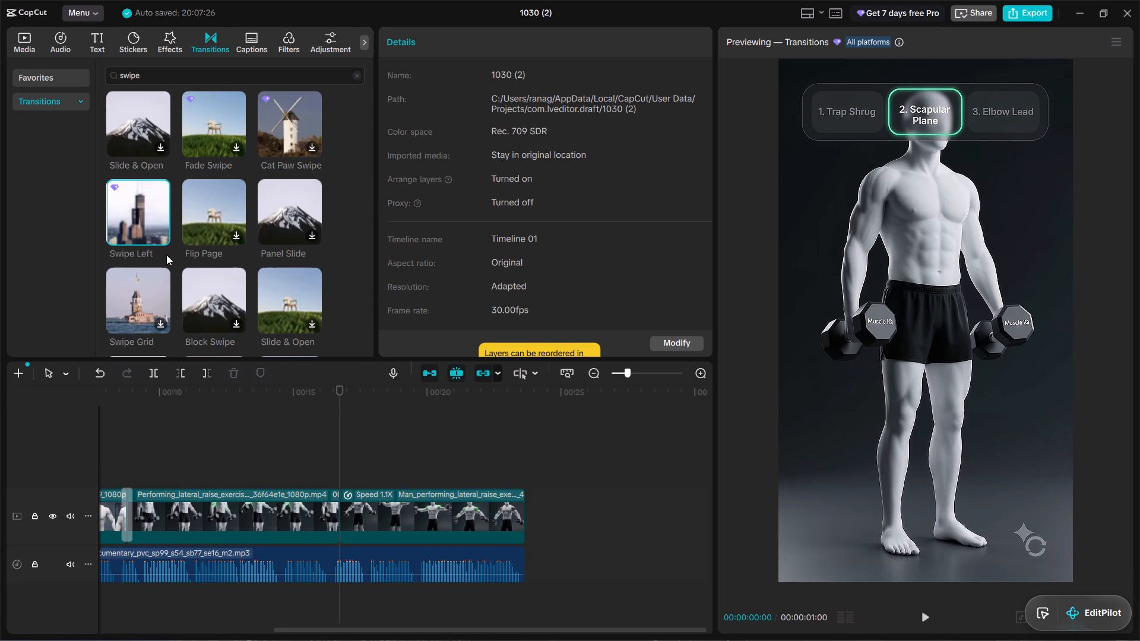
scroll(201, 250, down, 3)
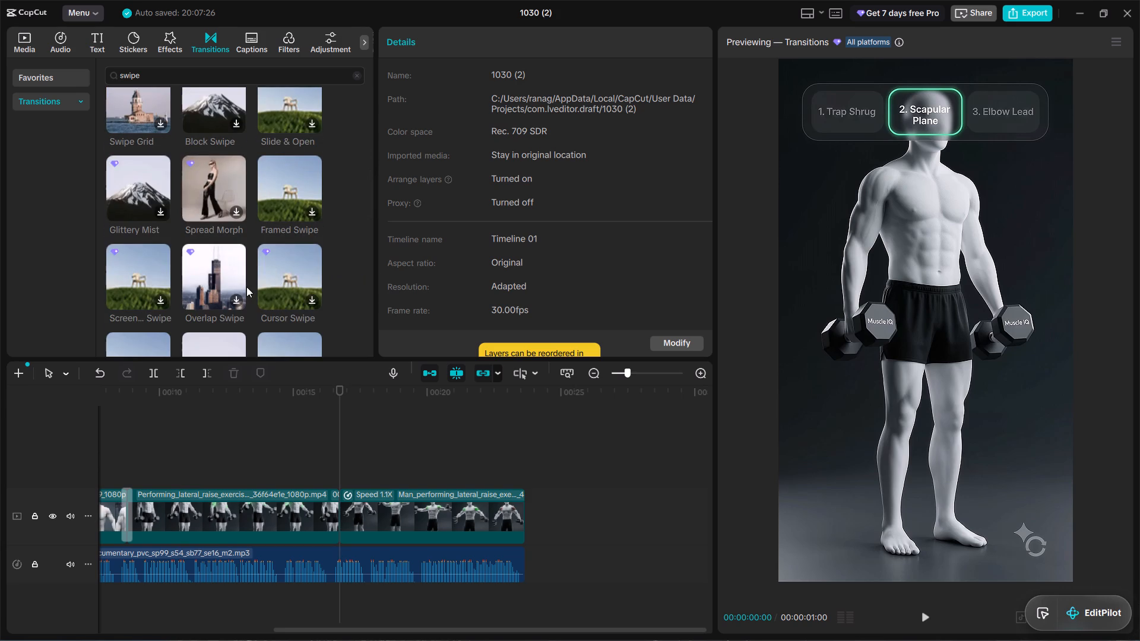
scroll(226, 280, down, 2)
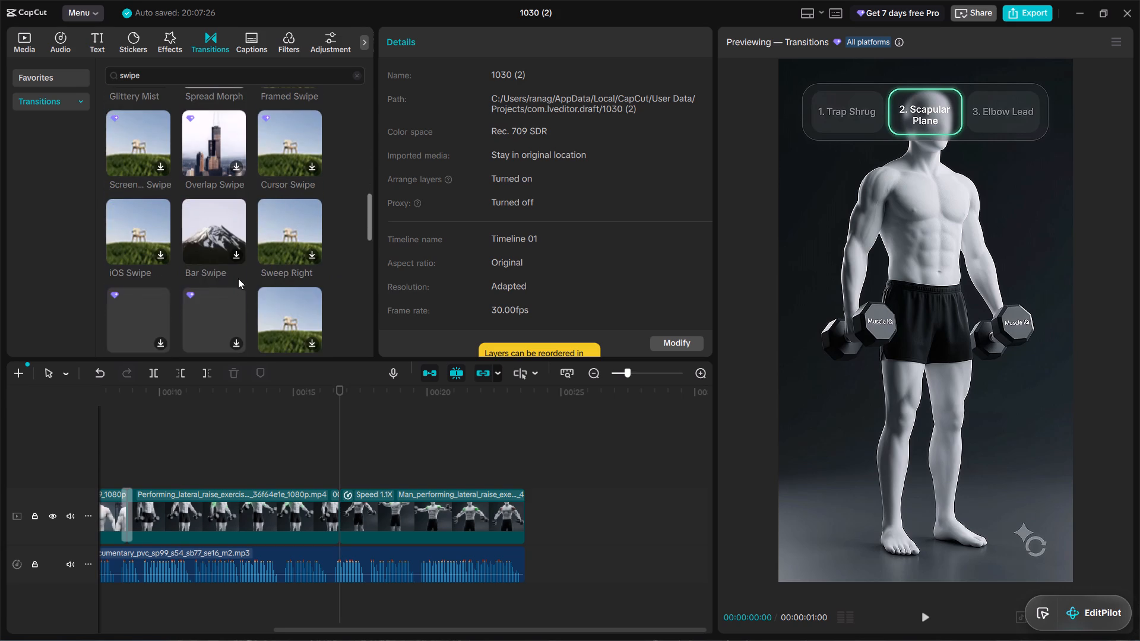
Narrow the transition search to "swipe left" and compare the Slide Left and Swipe Left previews.
click(201, 75)
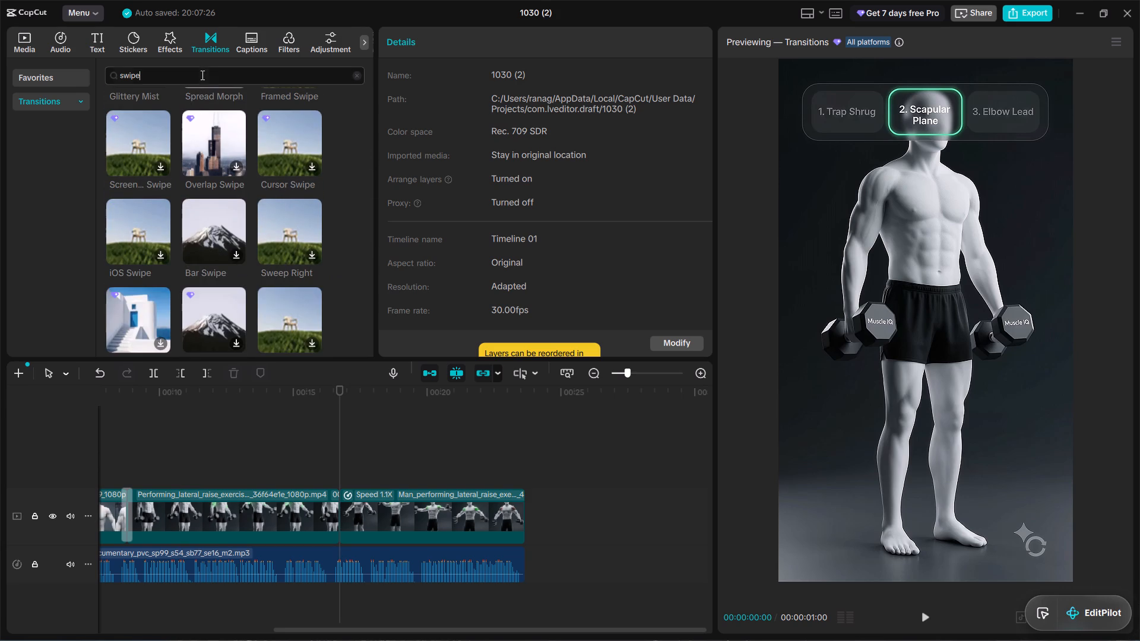
key(space)
key(l)
text(eft)
key(Return)
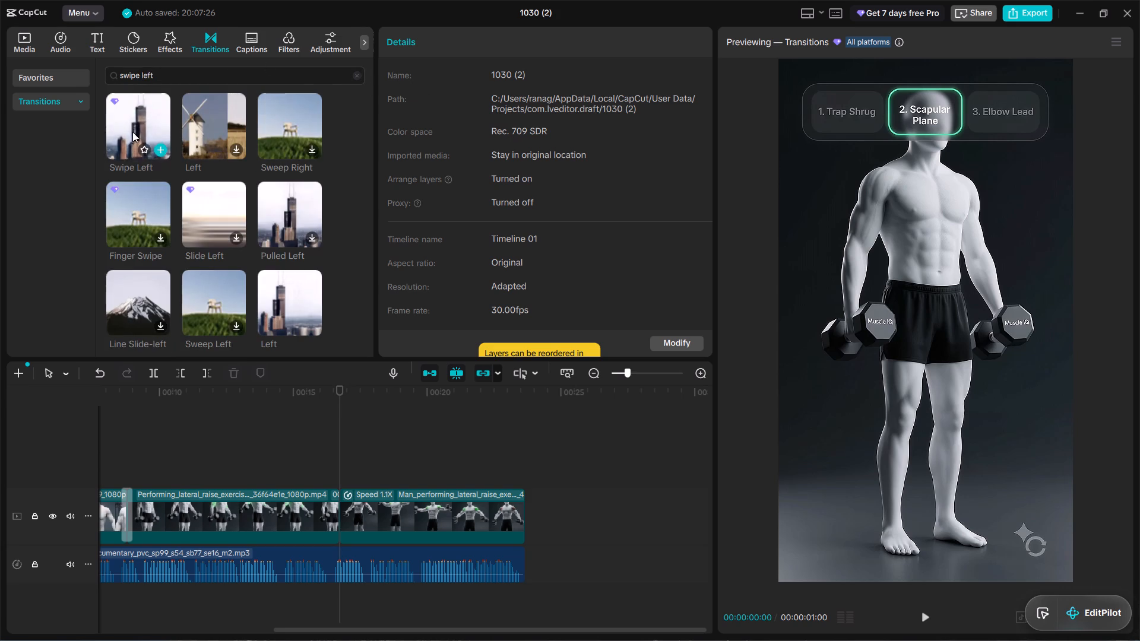
click(227, 204)
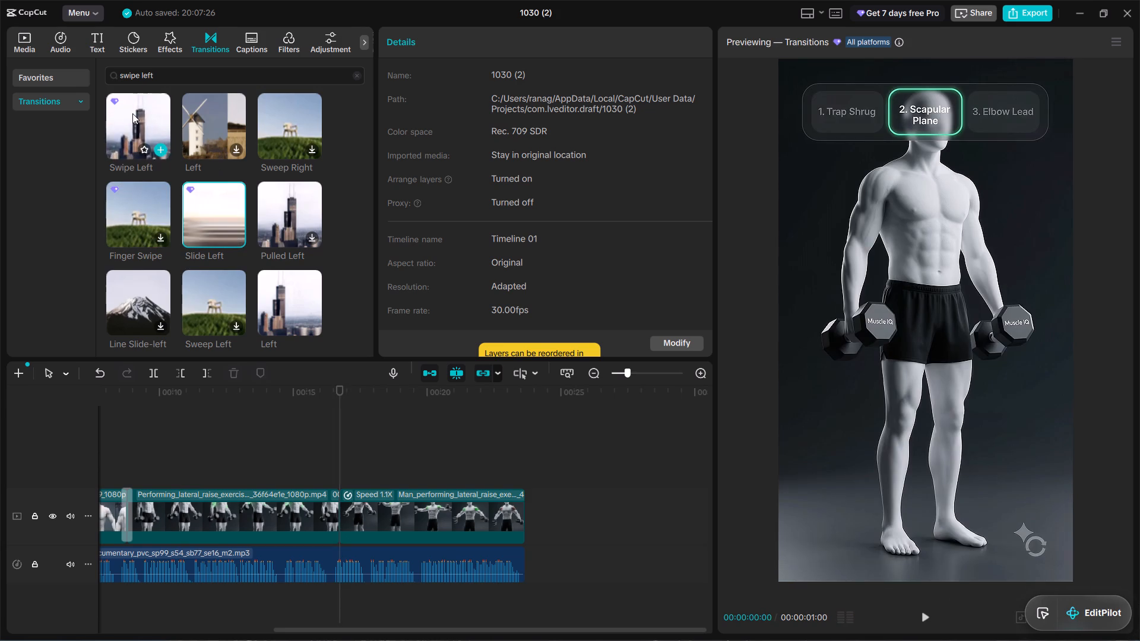
click(132, 113)
click(200, 208)
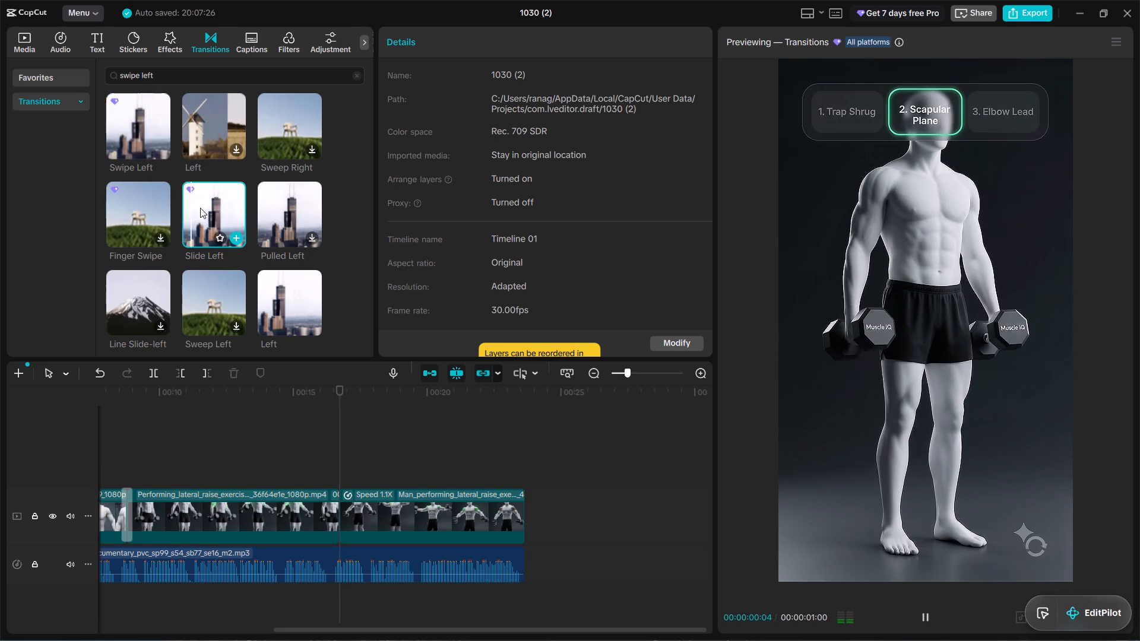
click(134, 122)
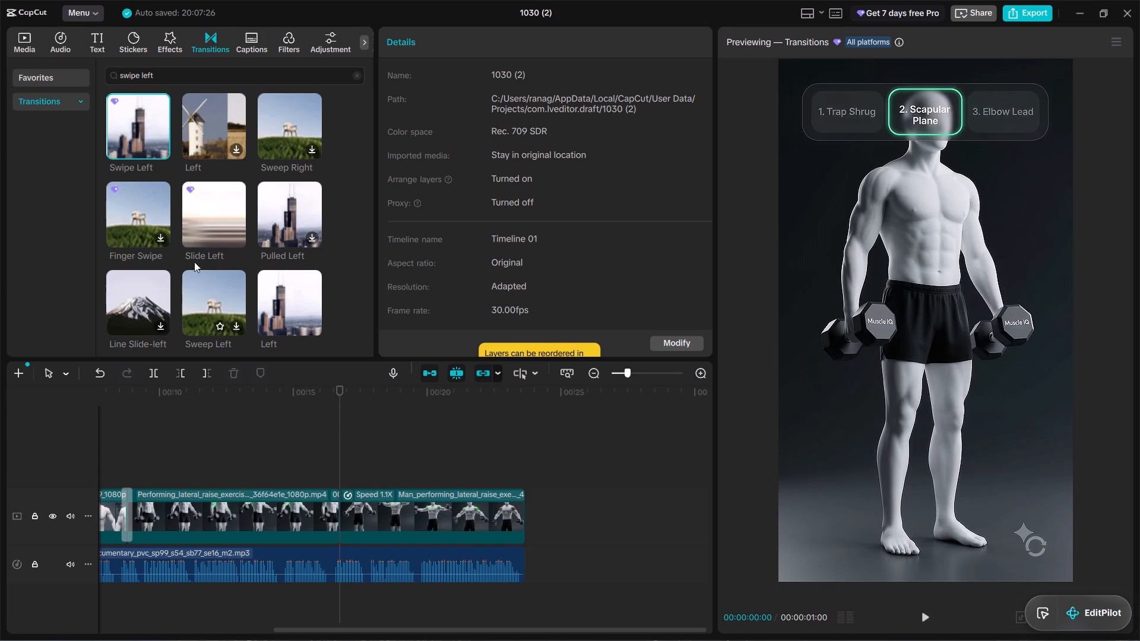
Apply the Swipe Left transition between the scapular plane and elbow lead clips, shorten its duration, and play it back.
drag(126, 106, 332, 518)
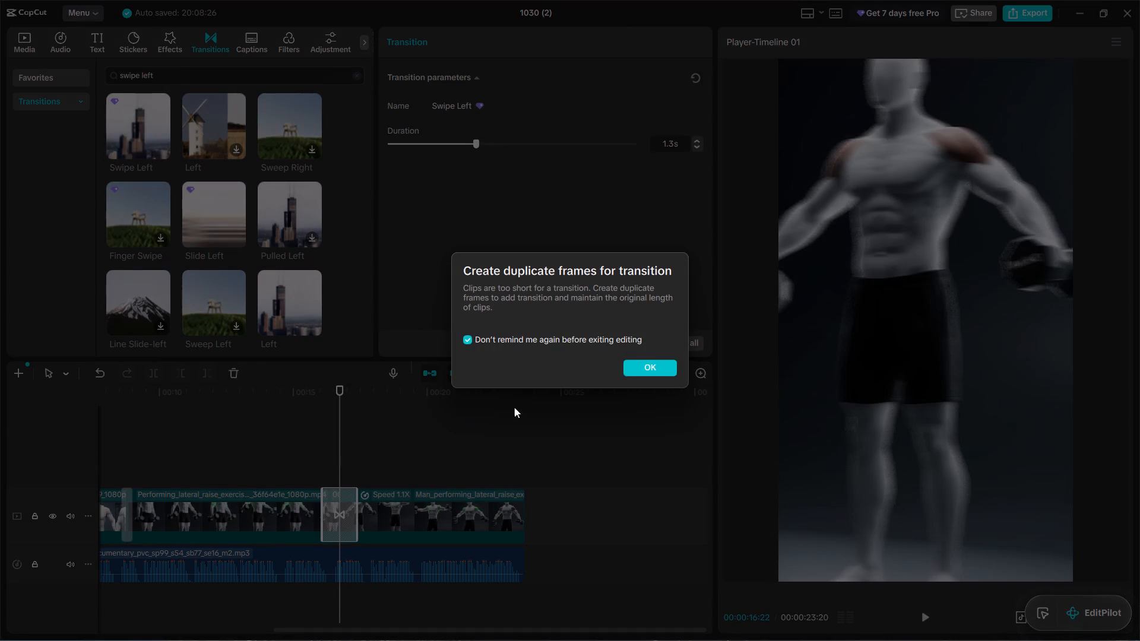
click(650, 358)
click(650, 362)
drag(482, 137, 479, 137)
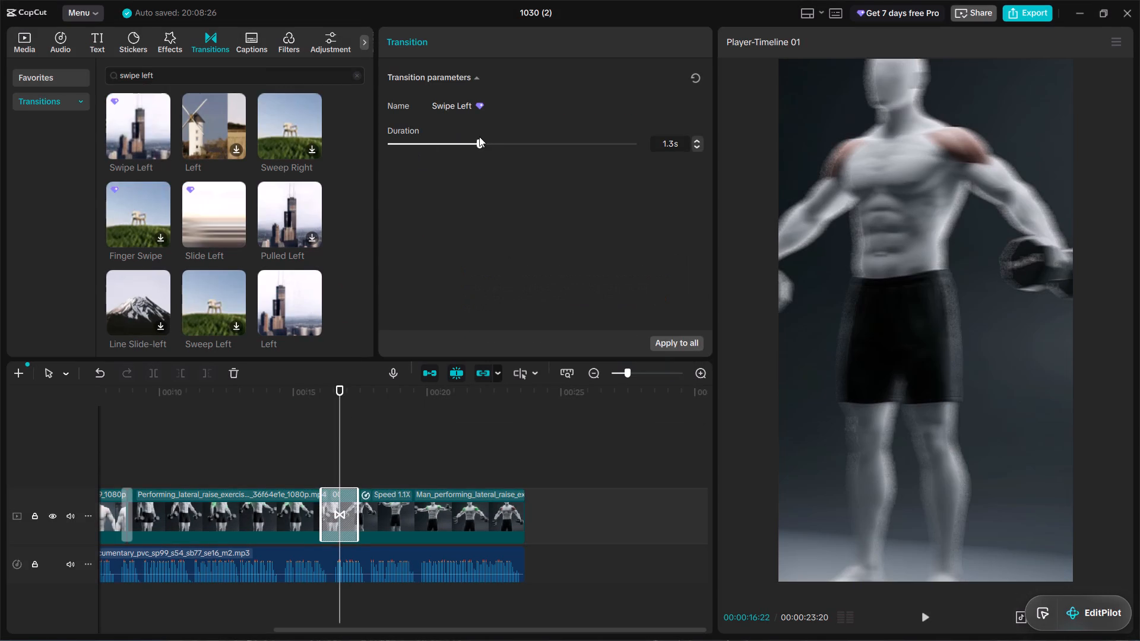
drag(479, 137, 455, 147)
click(298, 444)
key(space)
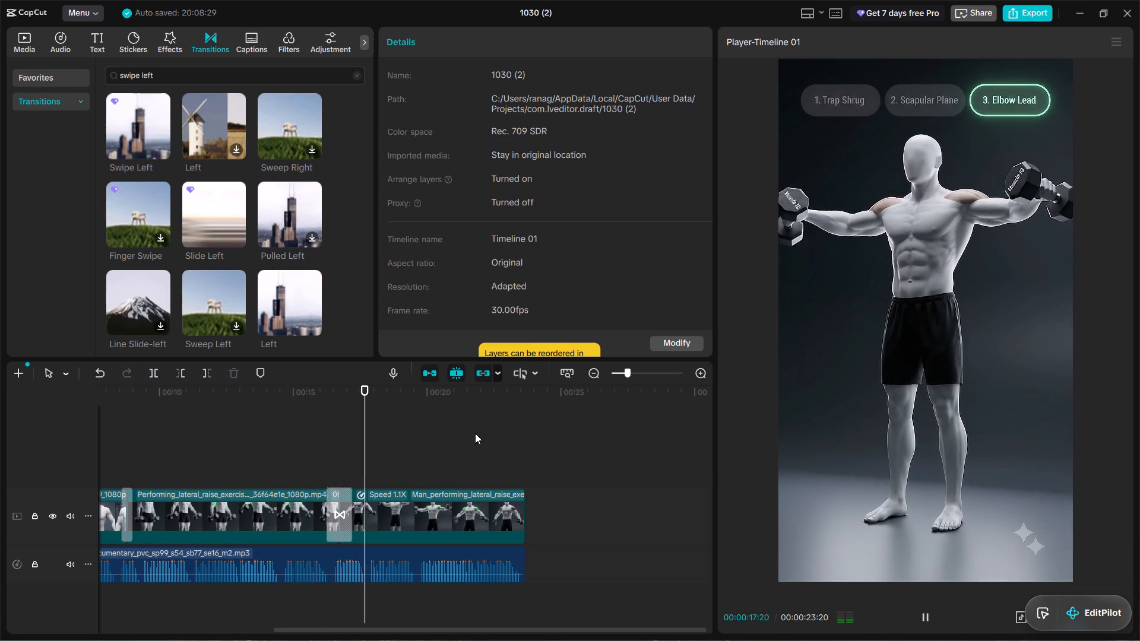
Search the sound effects for "woosh" and add Deep woosh at the start of the Swipe Left transition.
click(330, 440)
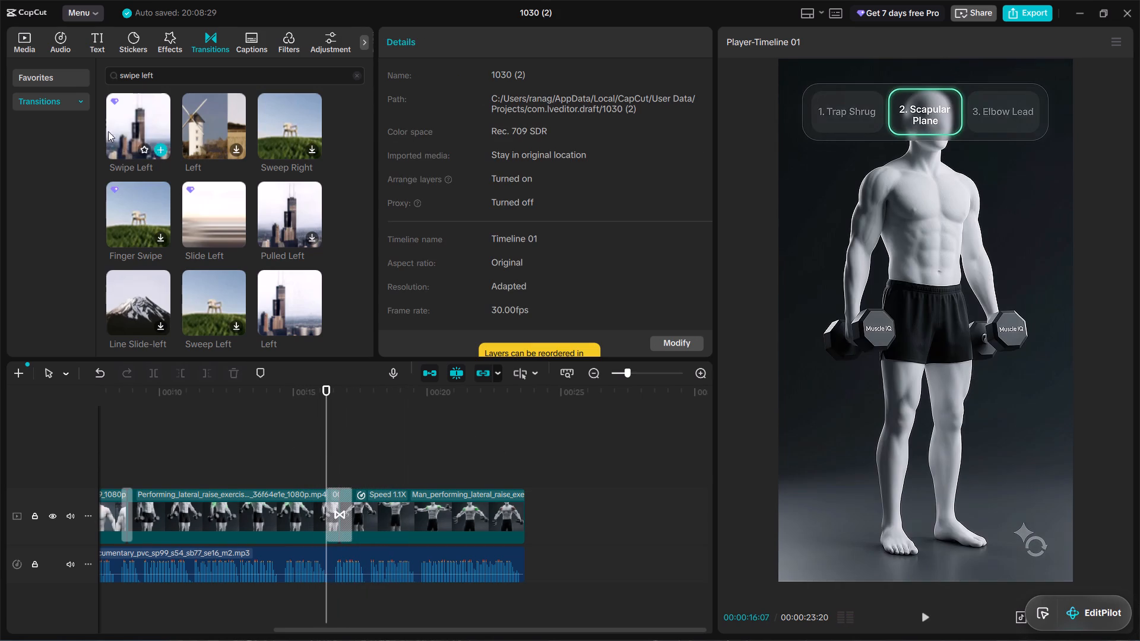
click(57, 38)
double_click(66, 138)
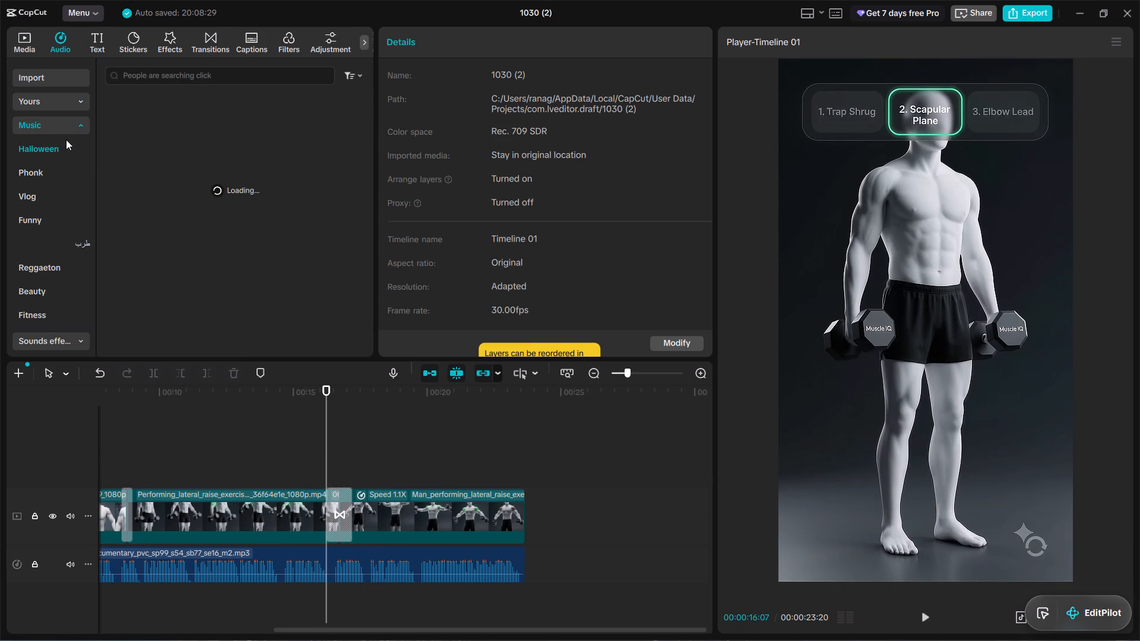
click(61, 134)
click(61, 157)
click(171, 75)
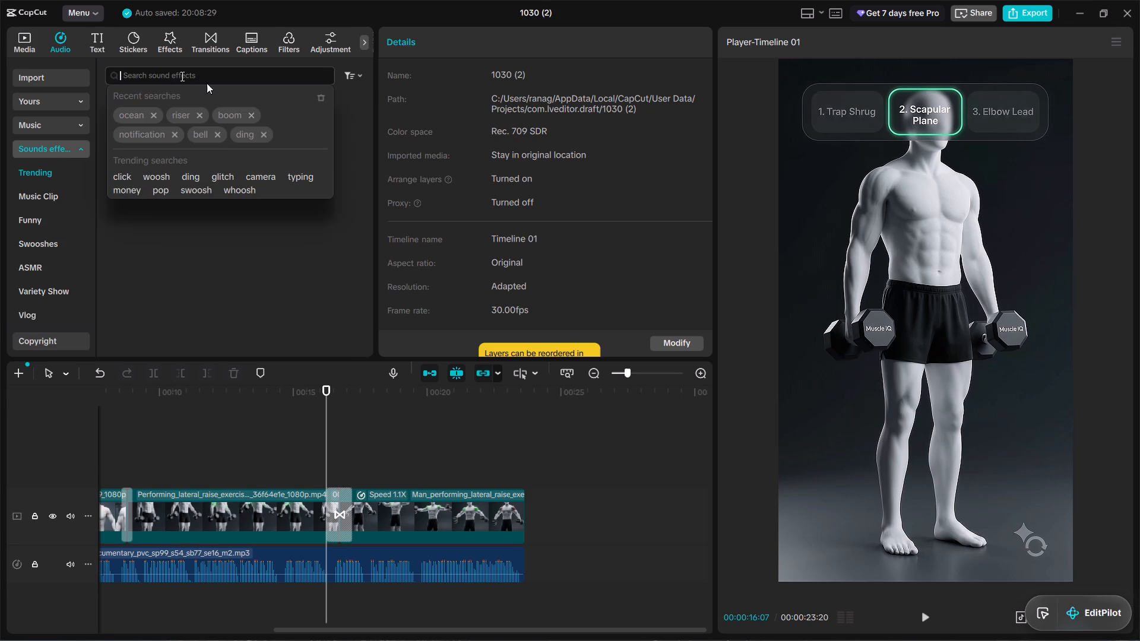
key(w)
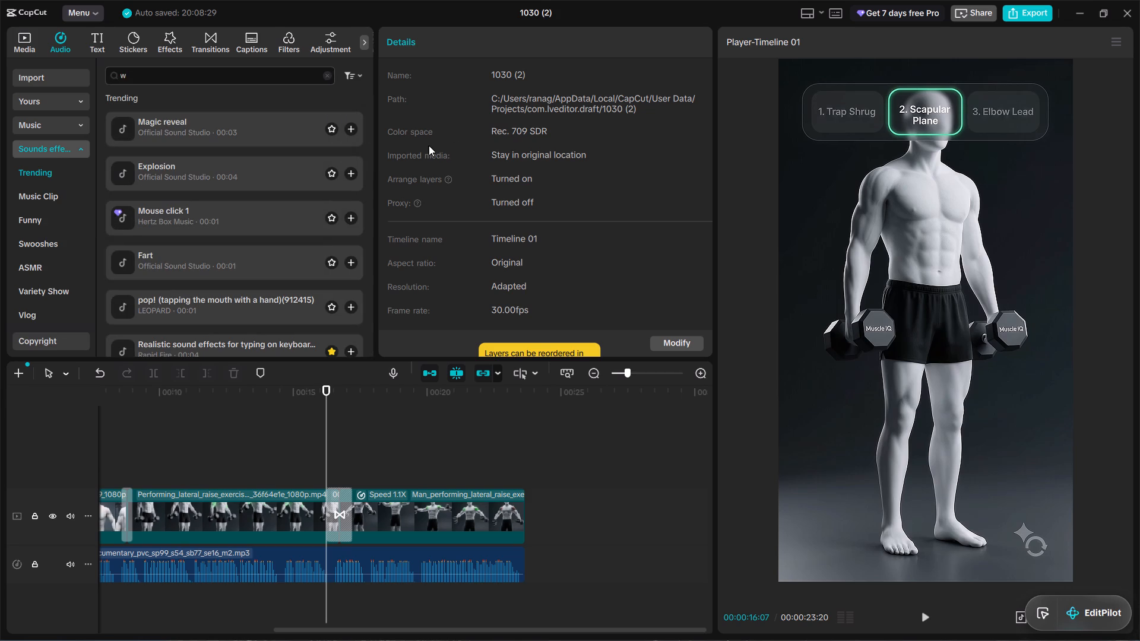
key(o)
key(o)
key(s)
key(h)
key(Return)
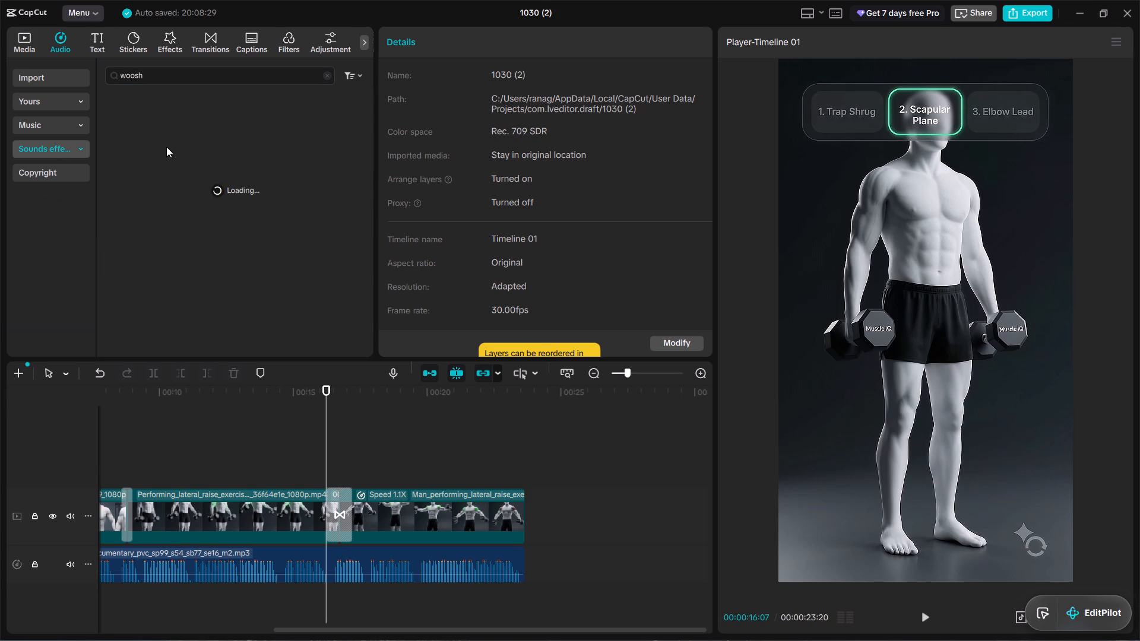
click(161, 112)
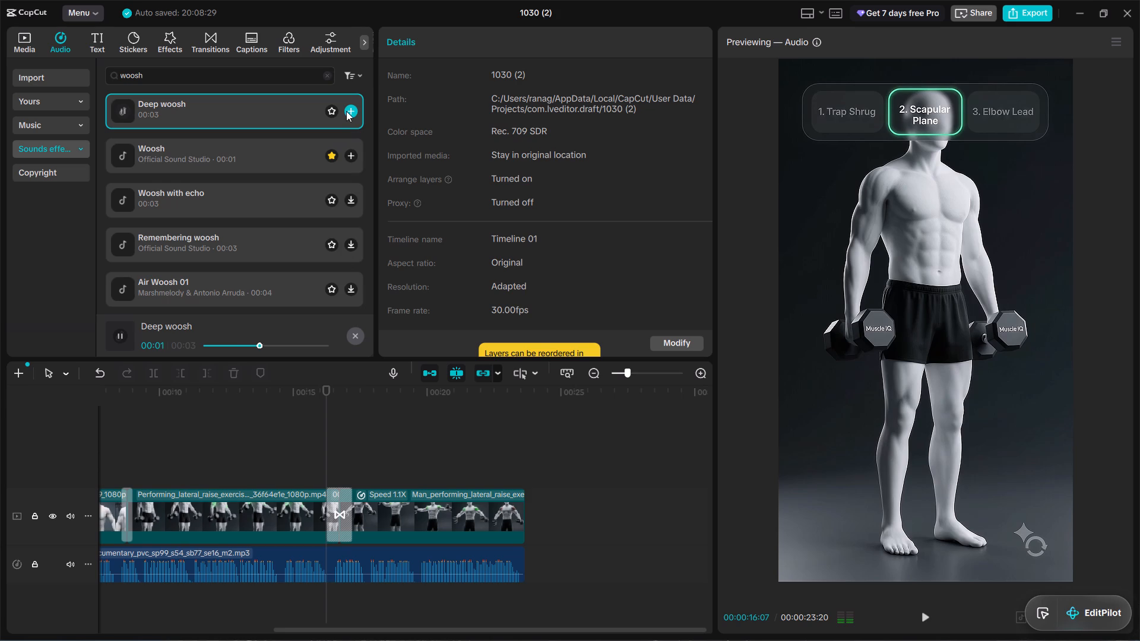
click(346, 111)
Shift the Deep woosh clip slightly earlier under the Swipe Left transition and play it back.
click(365, 564)
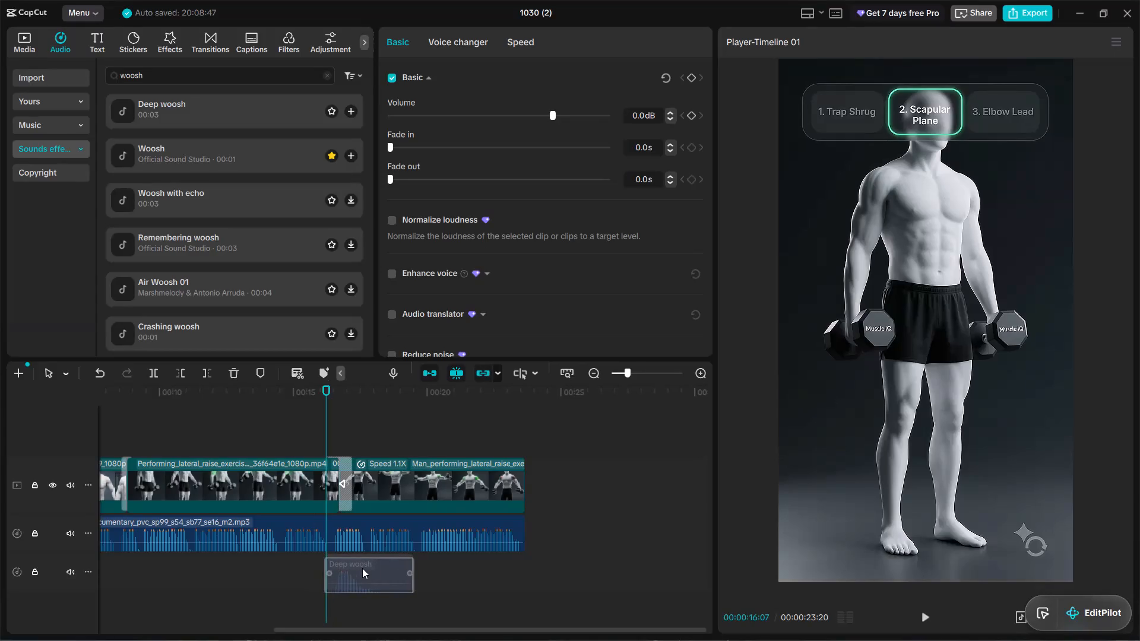
click(328, 424)
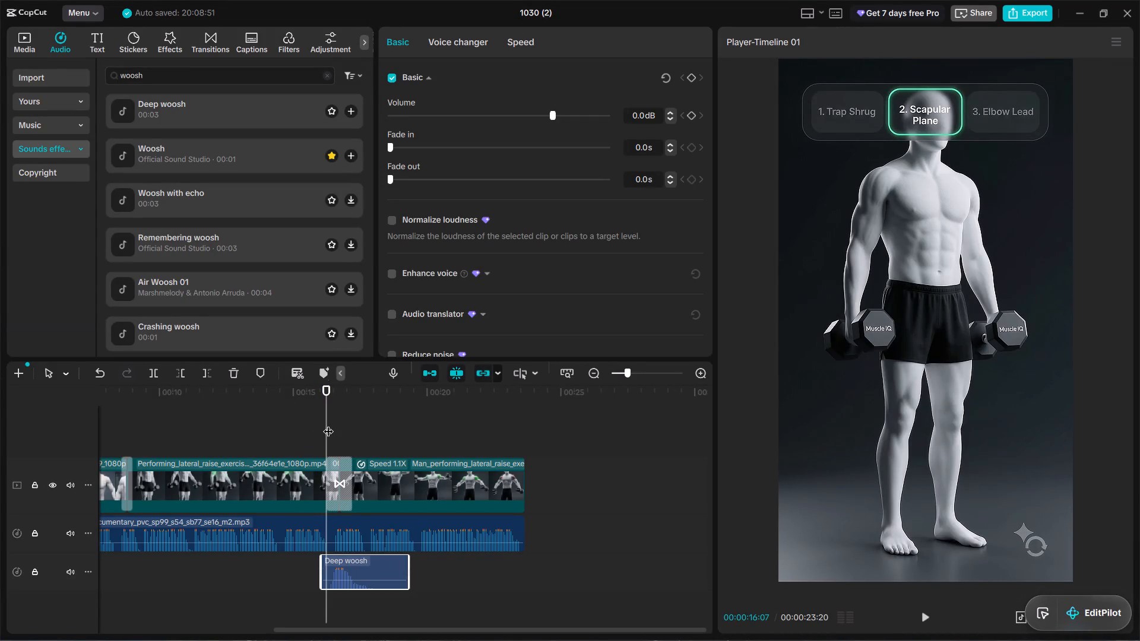
click(306, 424)
key(space)
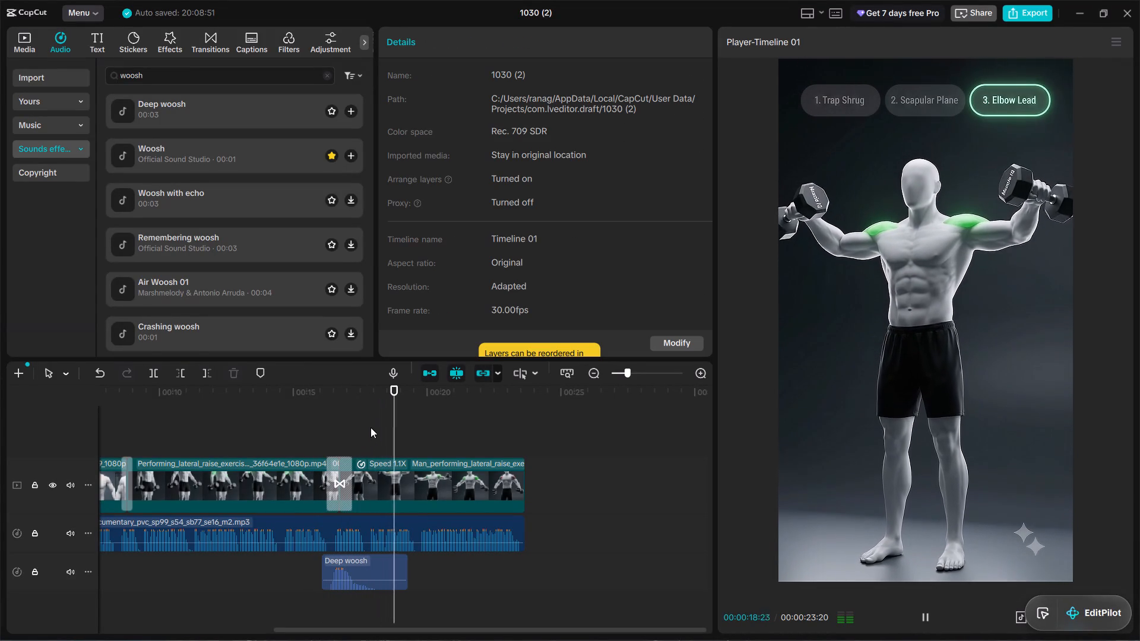
Place the playhead just before the first transition, preview the Woosh sound, and mark Deep woosh as a favorite.
scroll(385, 417, right, 1)
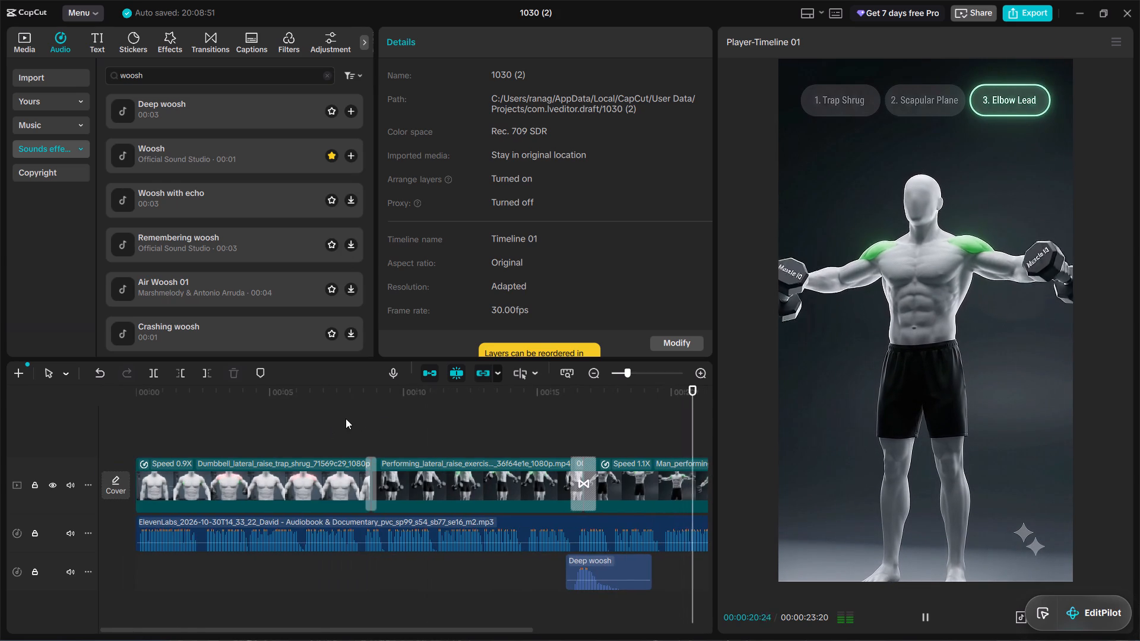
click(359, 418)
click(365, 418)
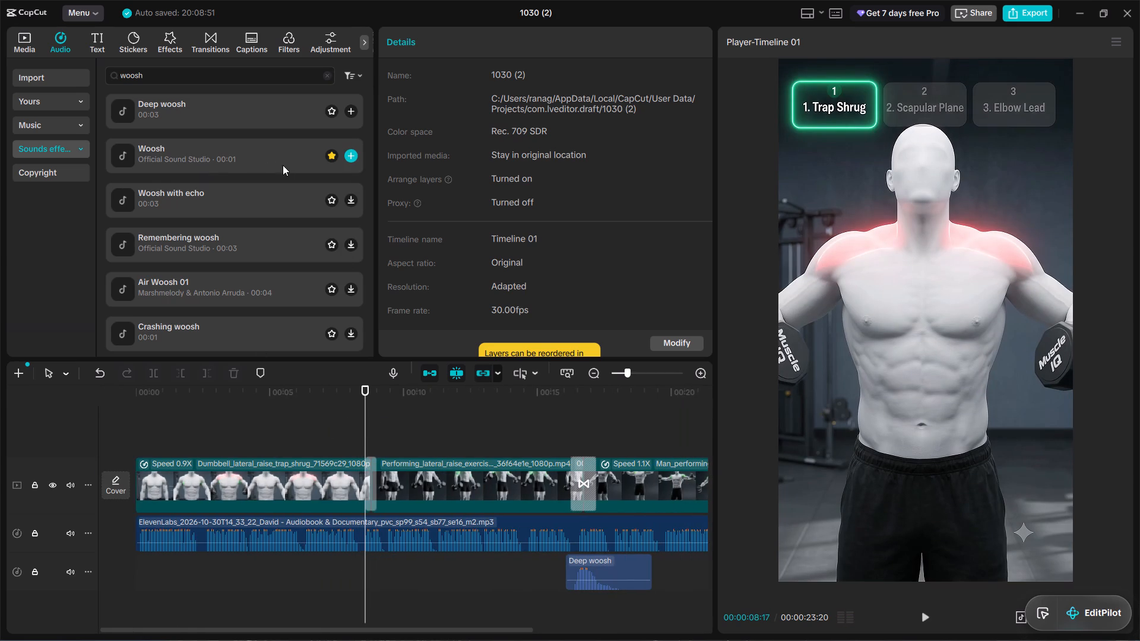
click(273, 158)
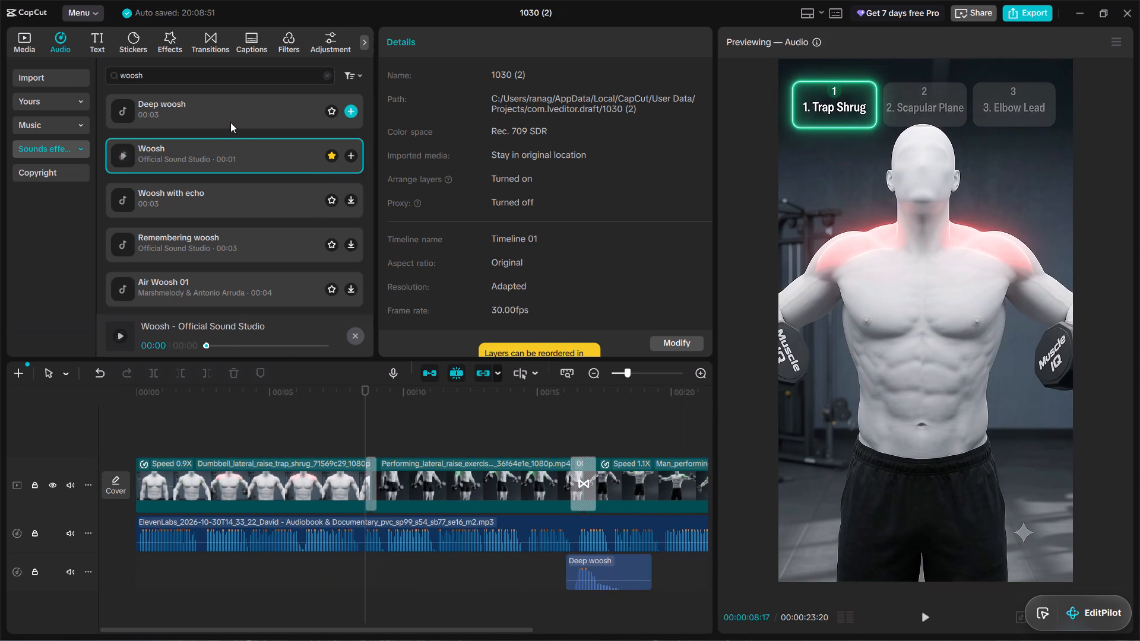
click(332, 112)
Audition the alternatives Woosh with echo, Remembering woosh, Air Woosh 01 and Crashing woosh.
click(253, 205)
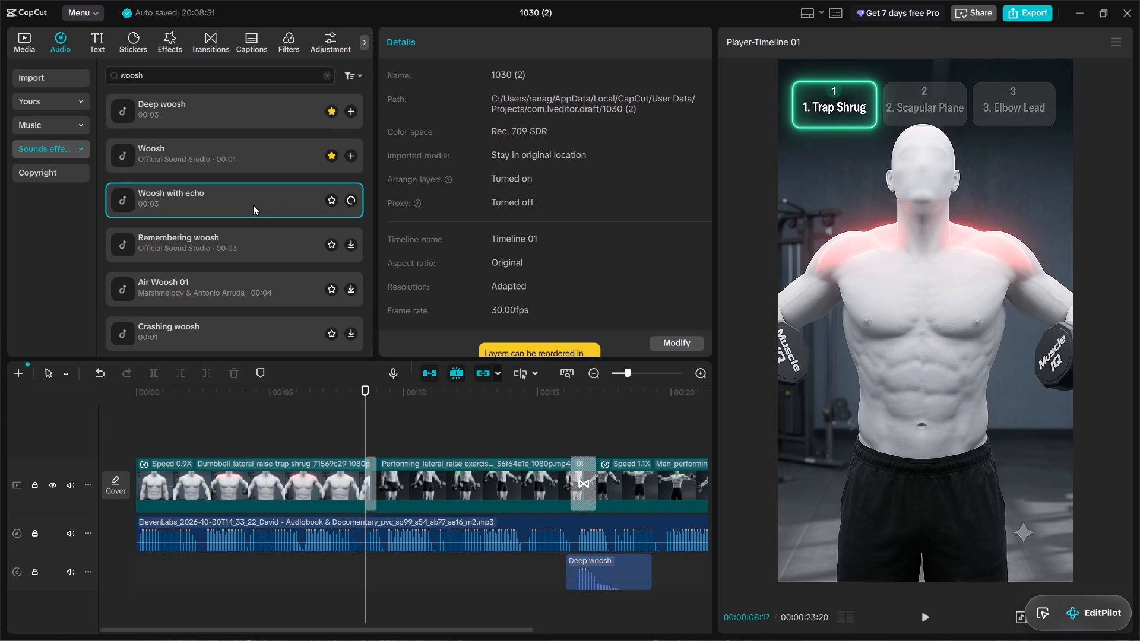
click(261, 240)
scroll(259, 243, down, 1)
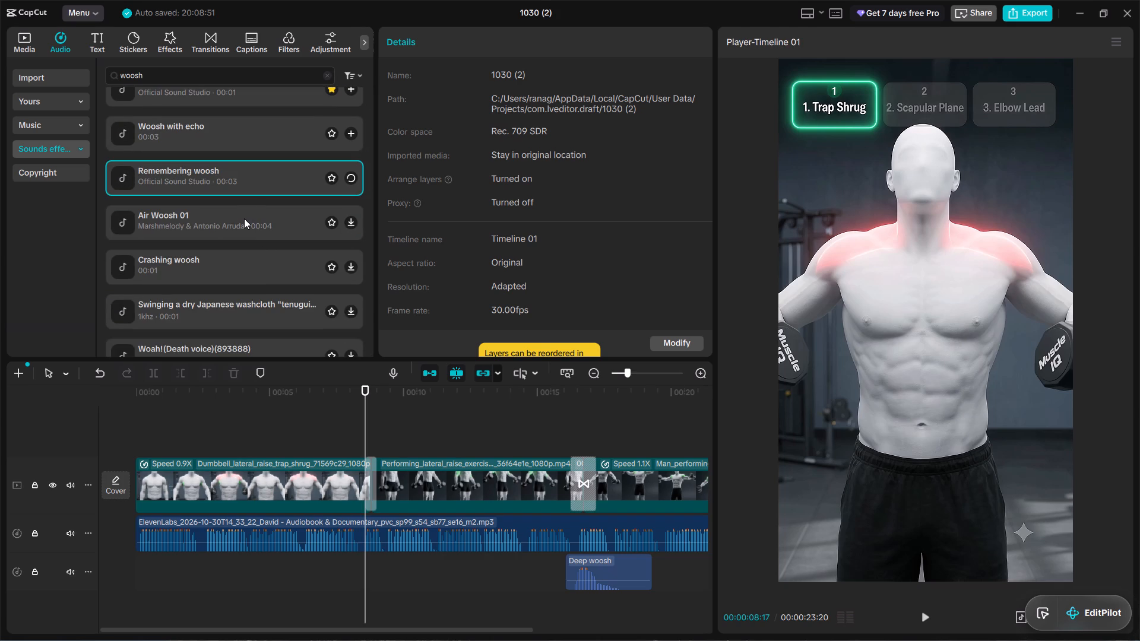
click(244, 218)
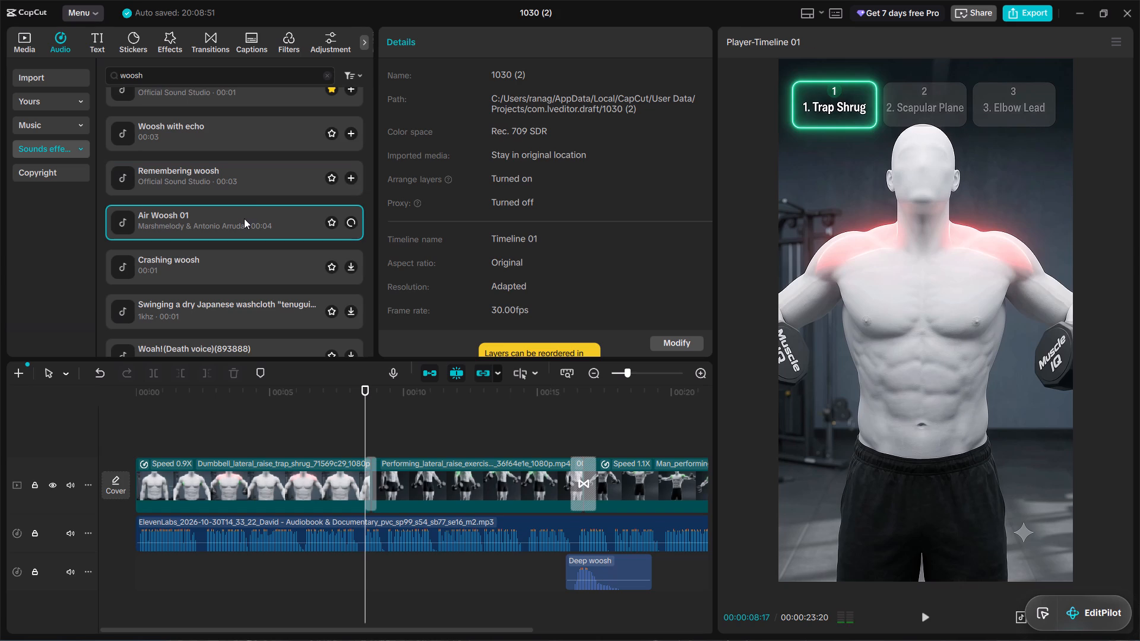
click(251, 191)
click(246, 227)
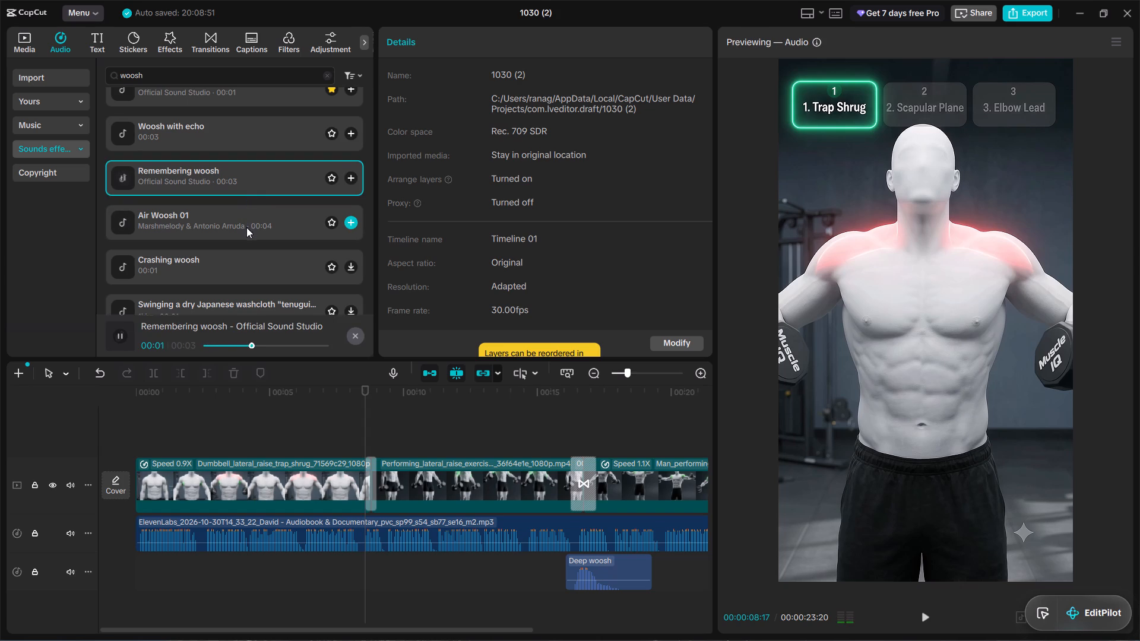
click(227, 264)
scroll(229, 258, down, 1)
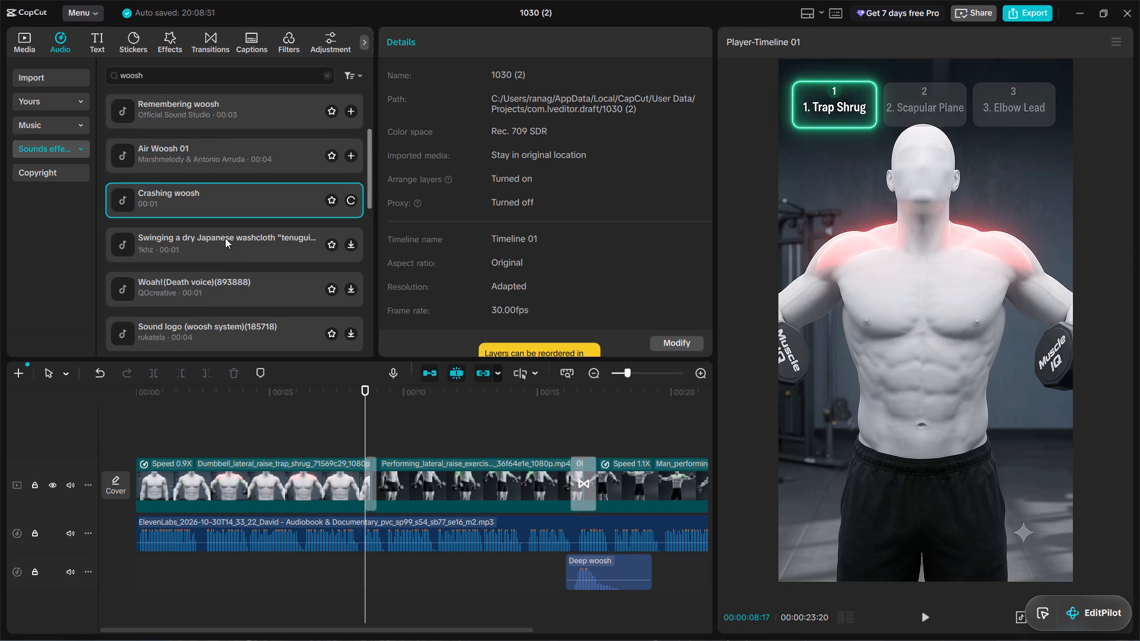
Search the sound effects for "swoosh" and audition the first three results.
drag(168, 75, 100, 75)
key(s)
key(w)
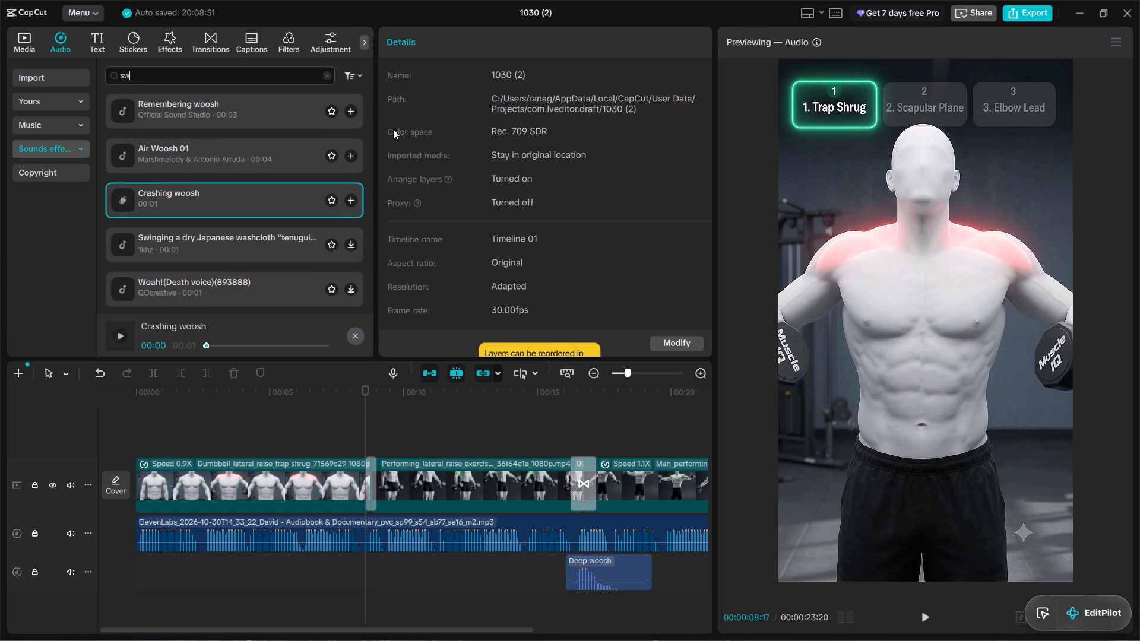
key(o)
key(o)
key(s)
key(h)
key(Return)
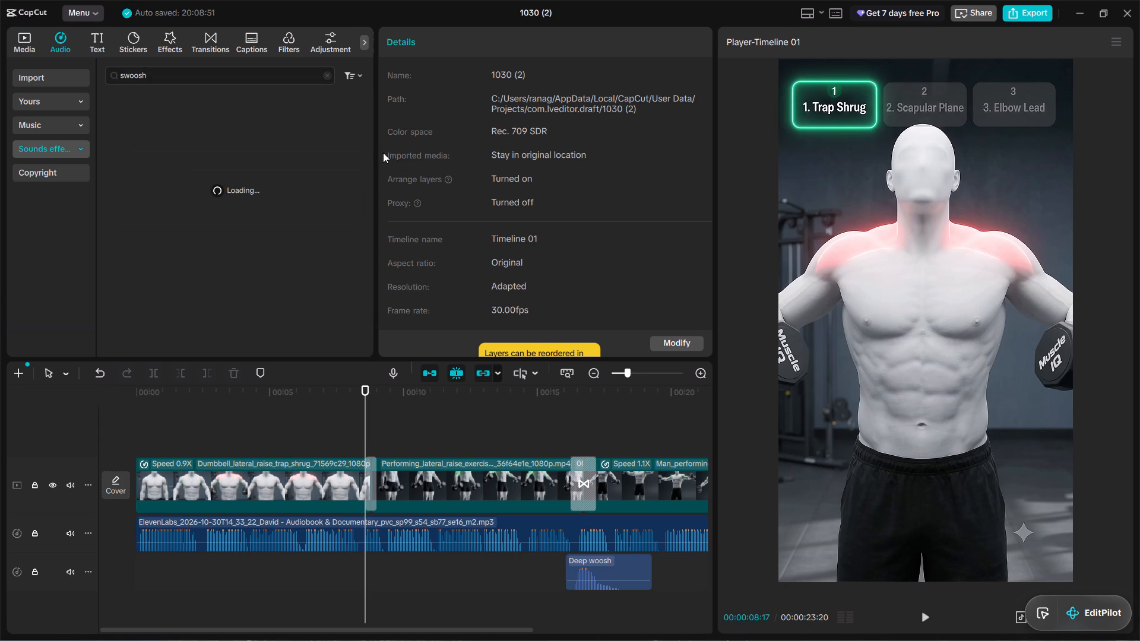
click(206, 118)
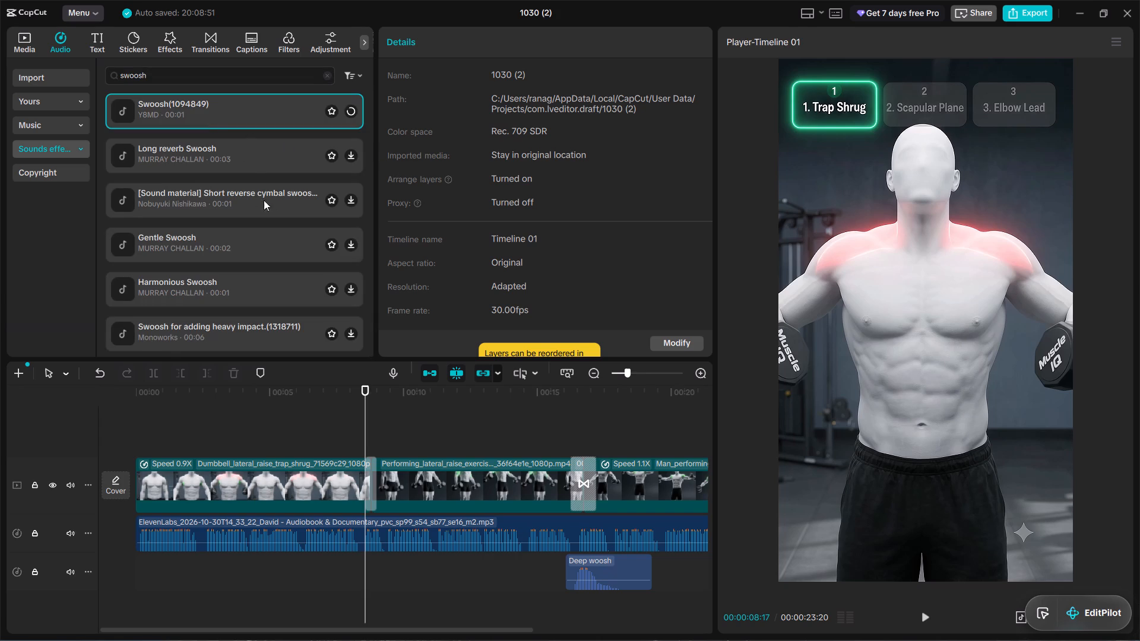
click(253, 153)
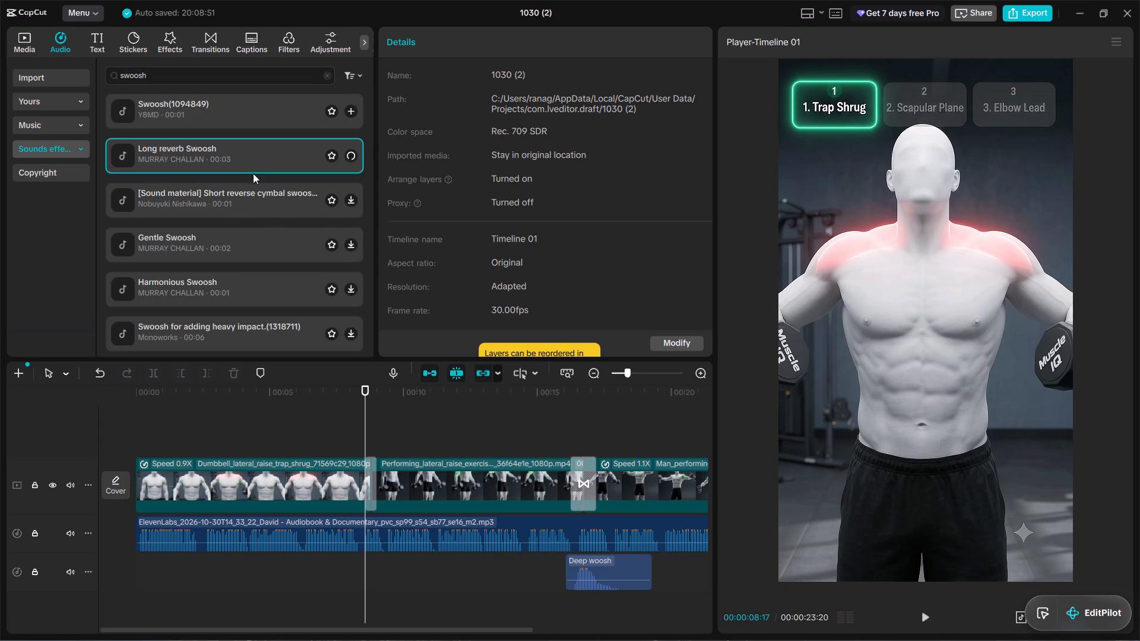
click(238, 201)
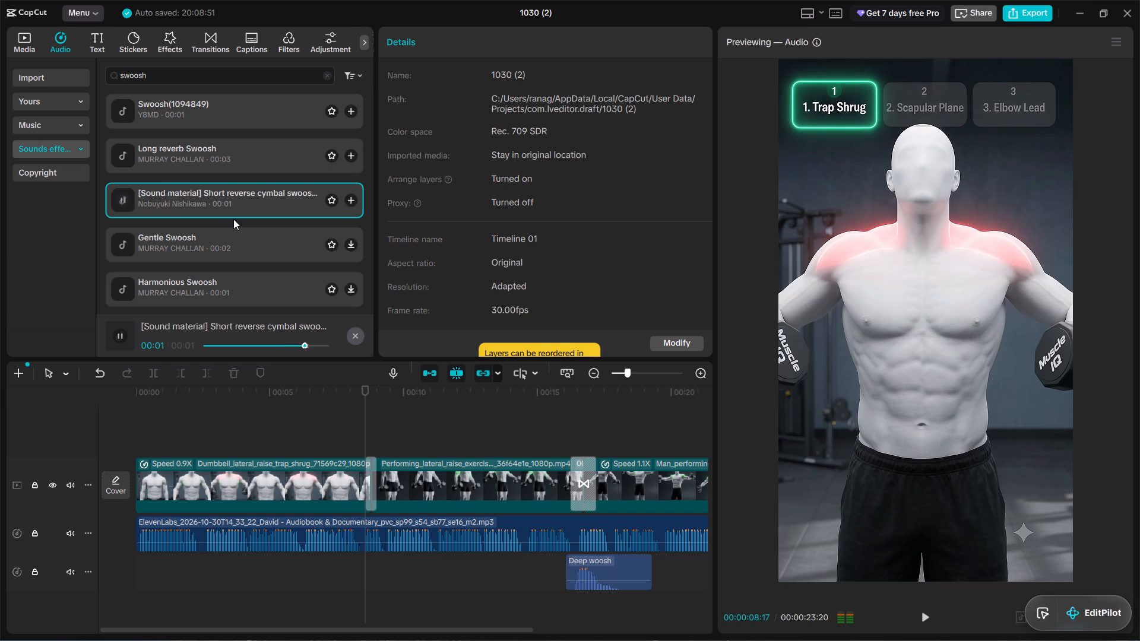
Add the favorited "whoosh" (Badminton racket swing) sound at the transition between the trap shrug and scapular plane clips and play it back.
click(34, 127)
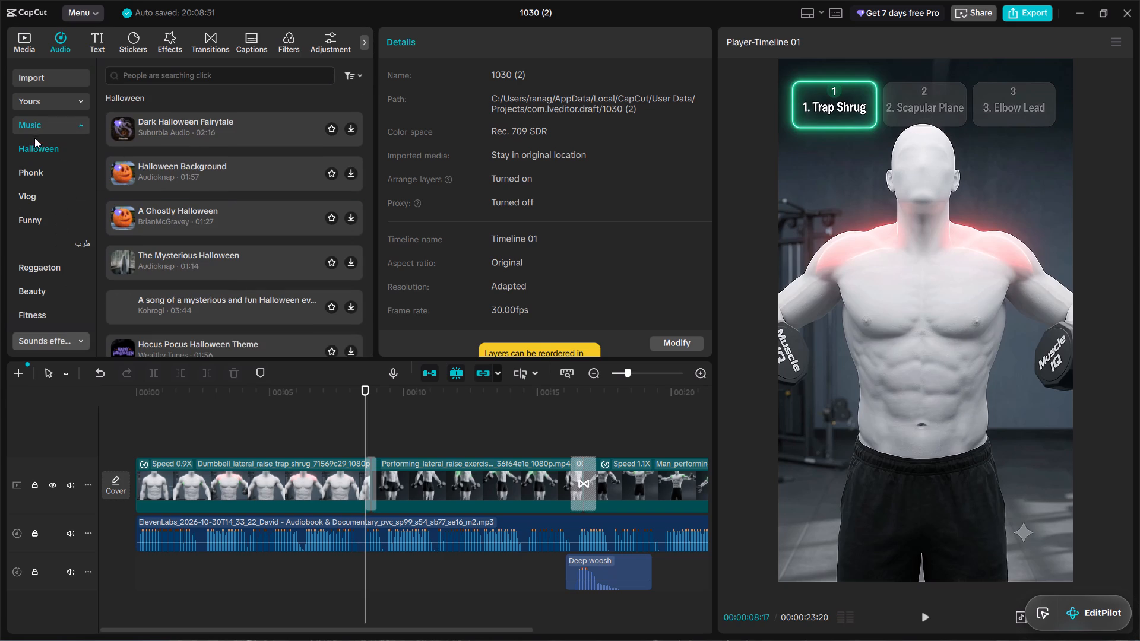
click(37, 126)
click(55, 145)
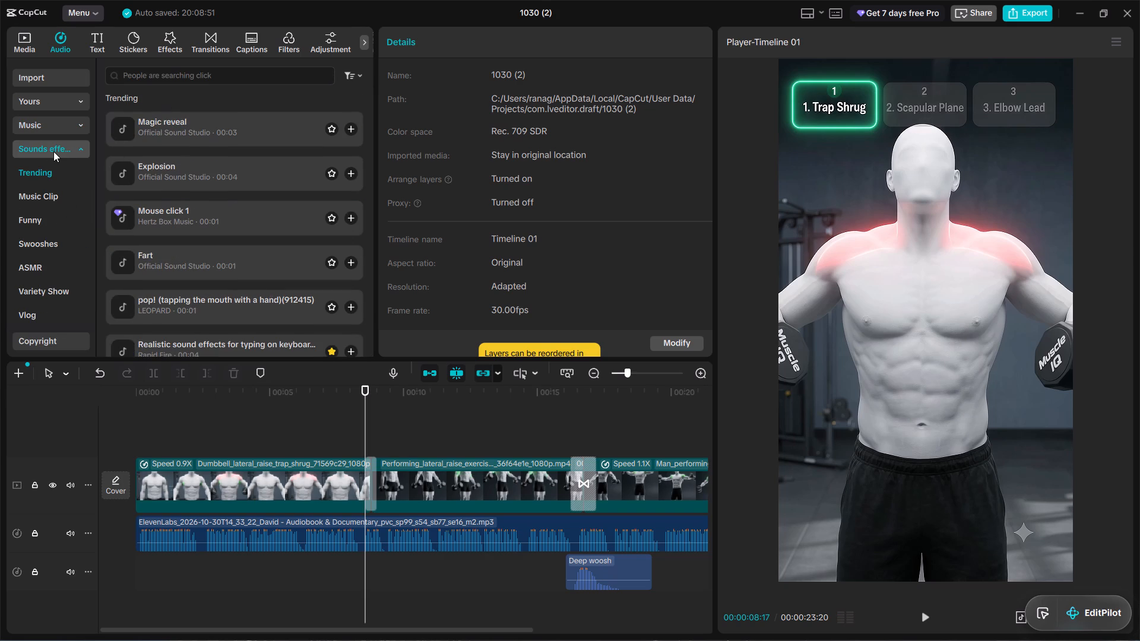
click(53, 151)
click(66, 152)
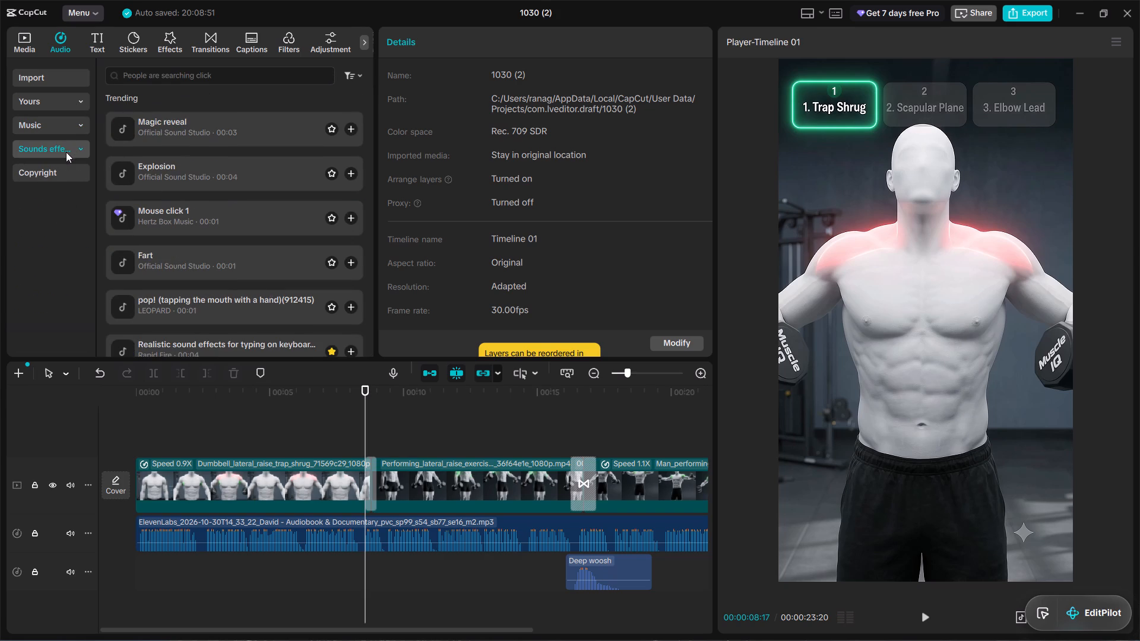
click(52, 102)
click(188, 80)
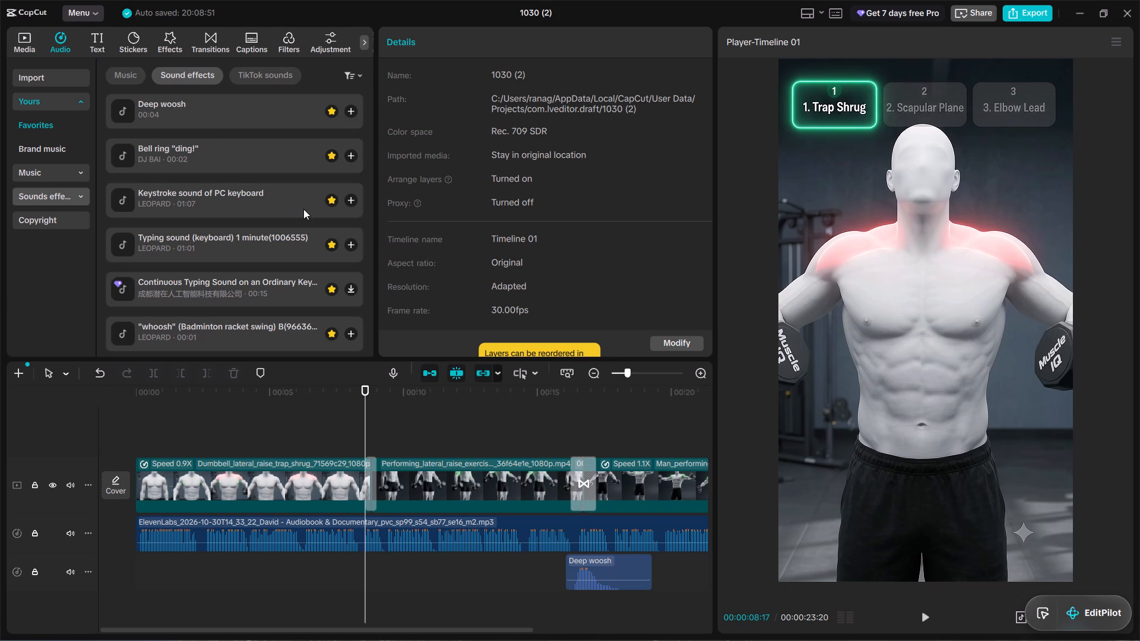
scroll(303, 214, down, 2)
click(346, 200)
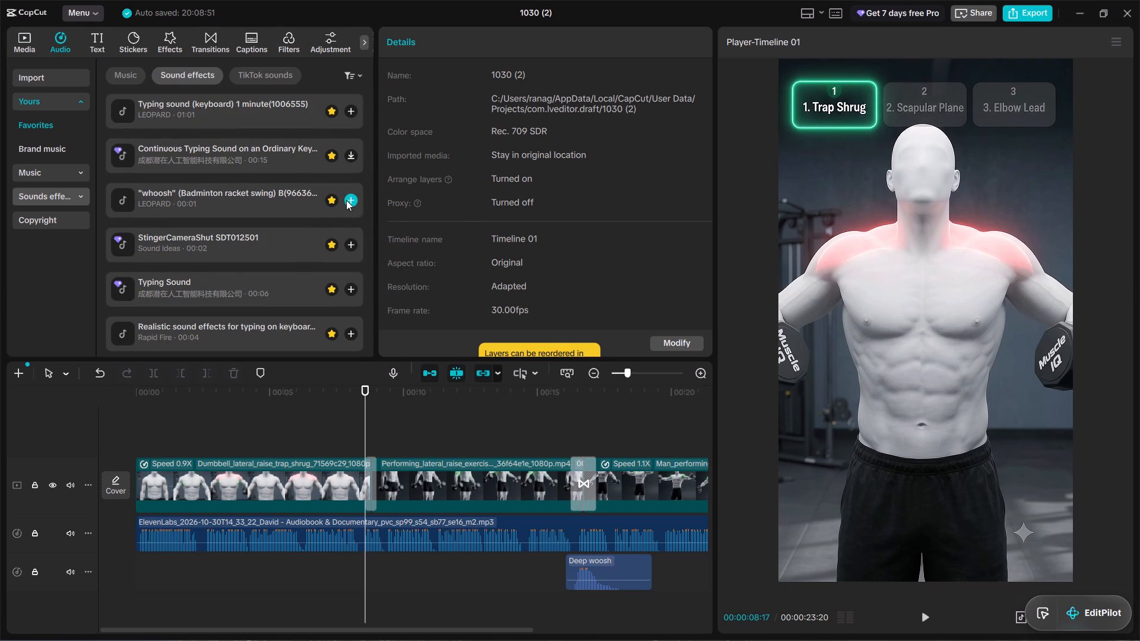
key(space)
drag(348, 443, 358, 437)
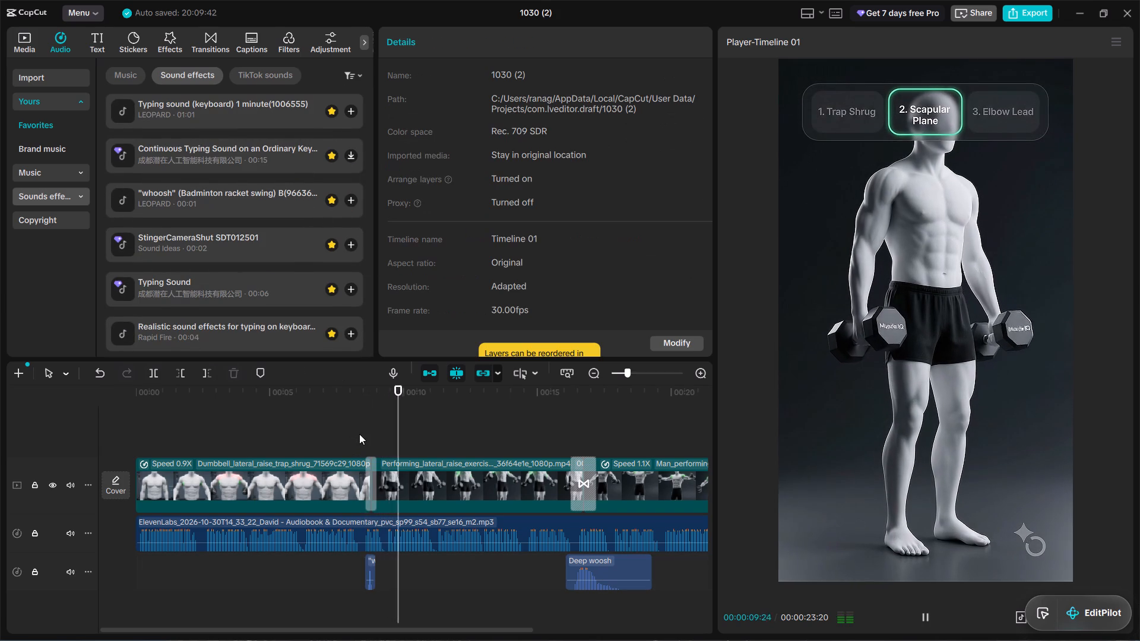
key(space)
click(356, 431)
key(space)
key(space)
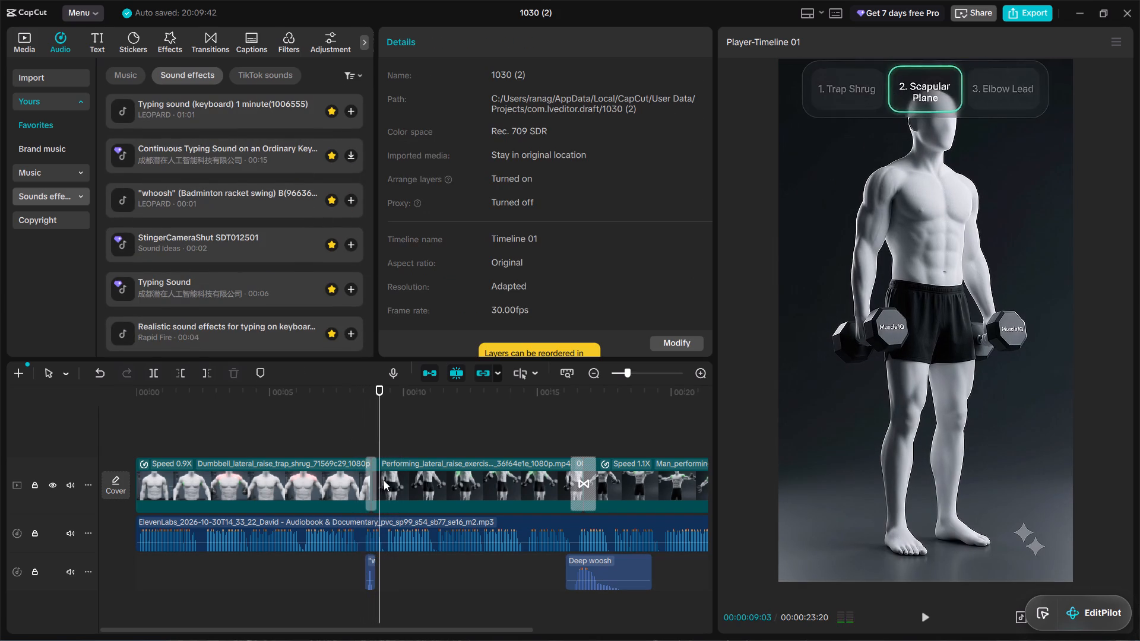
Raise the short whoosh clip's volume to about 8.1 dB and play back the first transition.
click(372, 560)
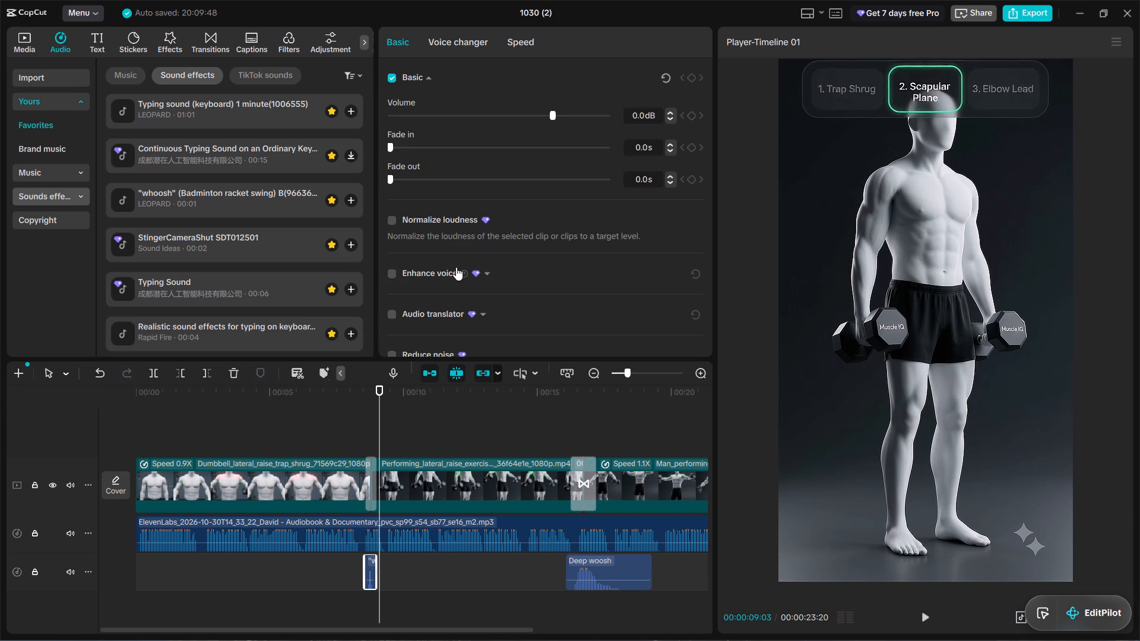
drag(550, 118, 572, 118)
drag(572, 118, 572, 119)
click(356, 427)
key(space)
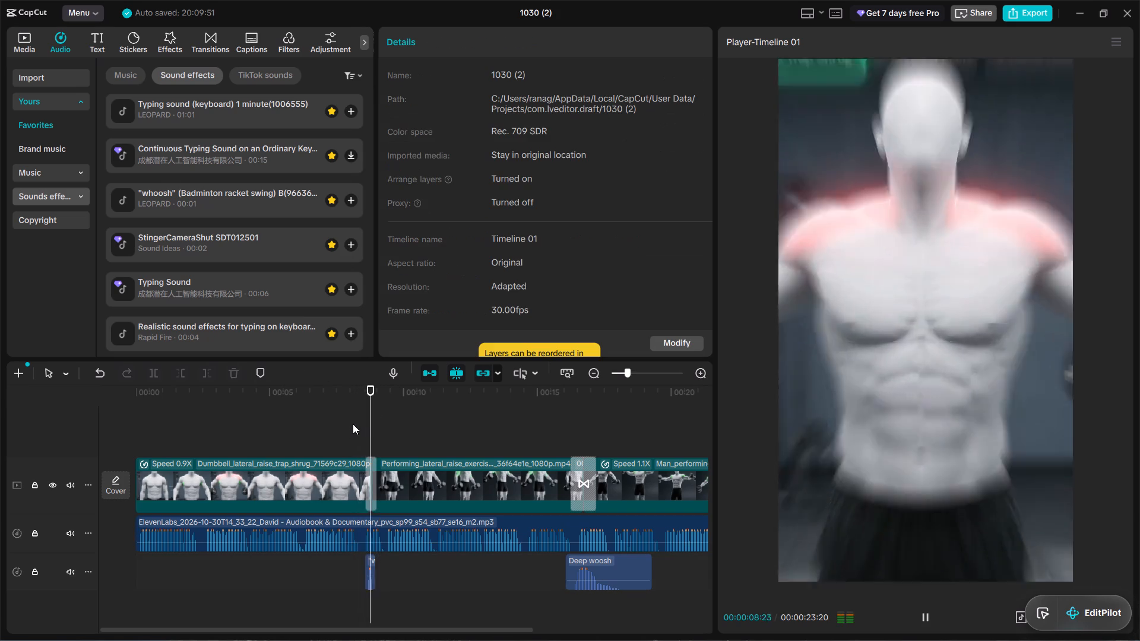
Return the playhead to the start of the timeline and generate auto captions with English as the spoken language.
drag(168, 392, 108, 391)
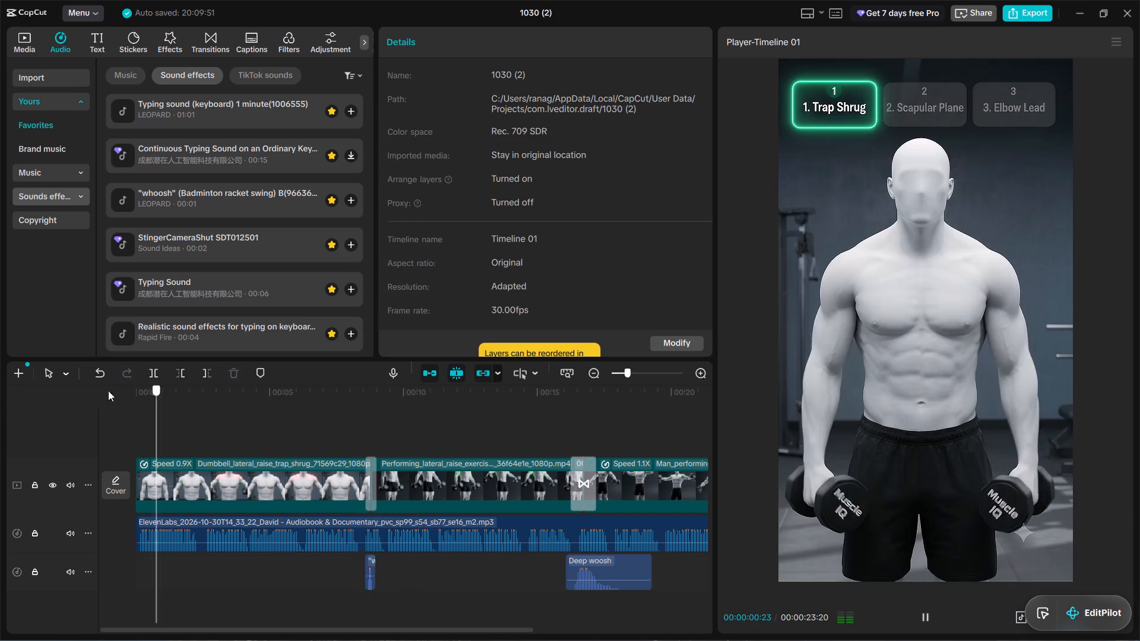
drag(108, 391, 20, 378)
click(243, 37)
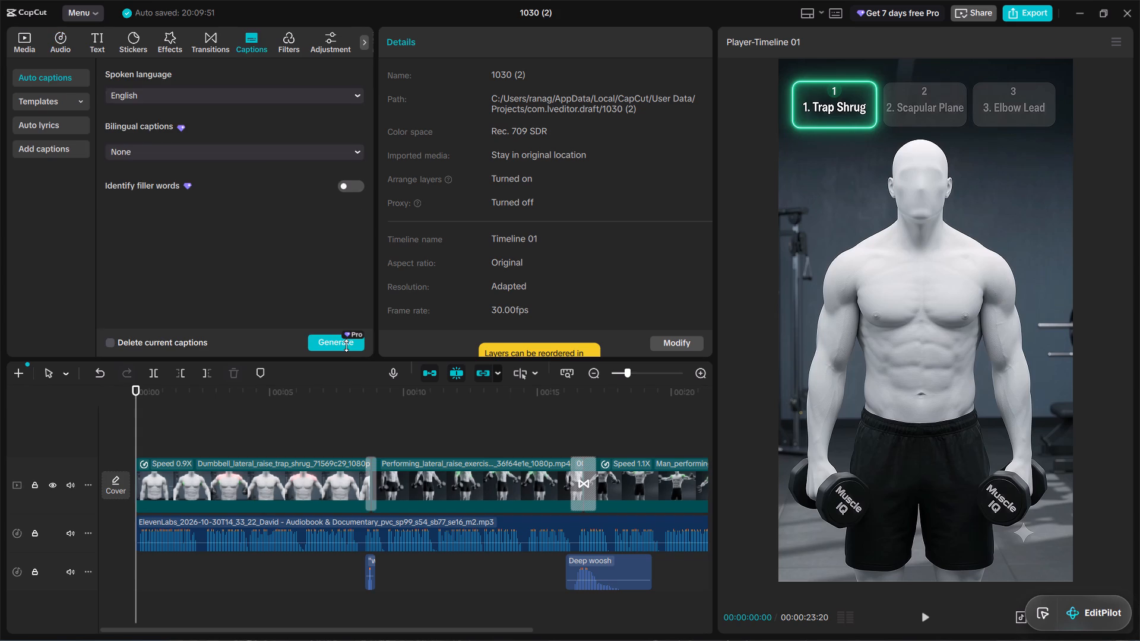
click(346, 345)
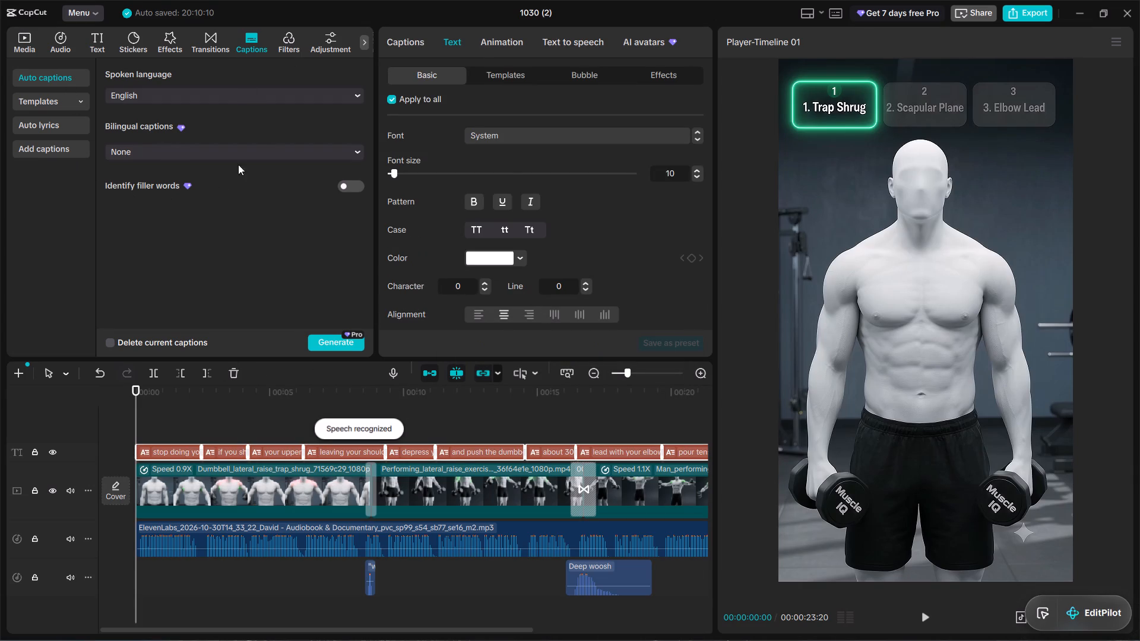
Examine the favorite caption animations and basic text style options, with the first caption shown in the preview.
click(509, 40)
click(657, 75)
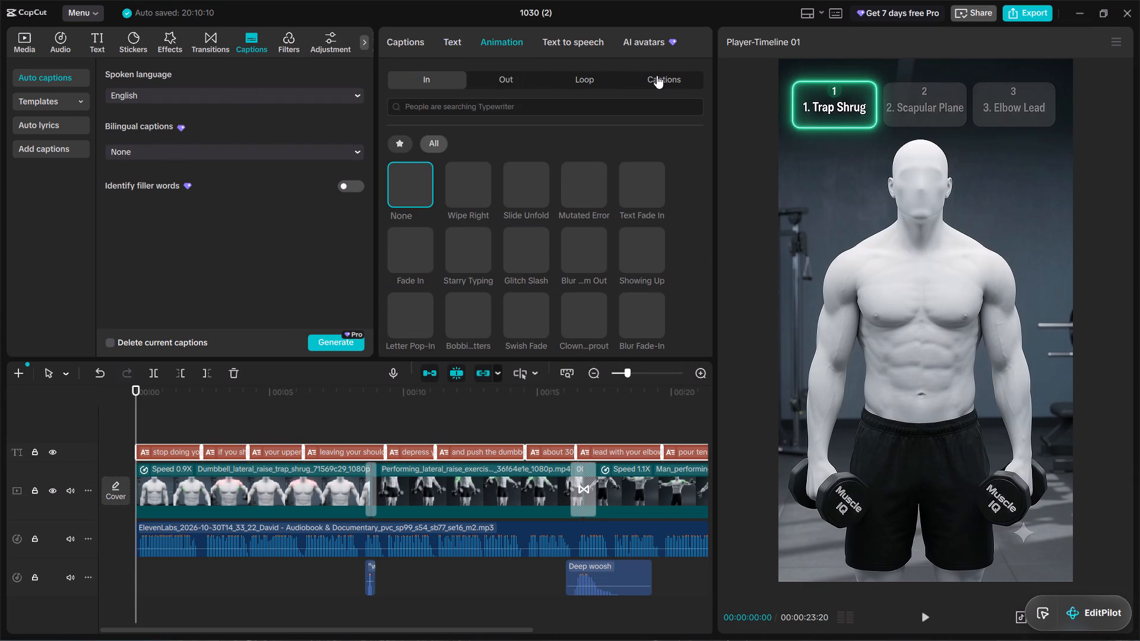
click(397, 144)
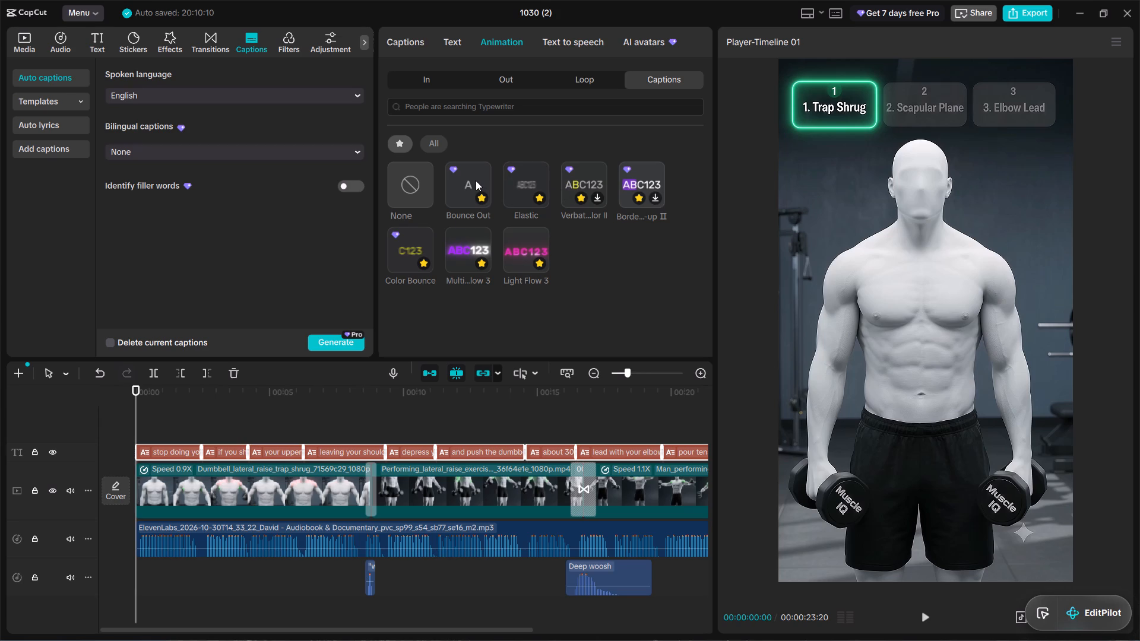
click(439, 46)
scroll(549, 230, down, 2)
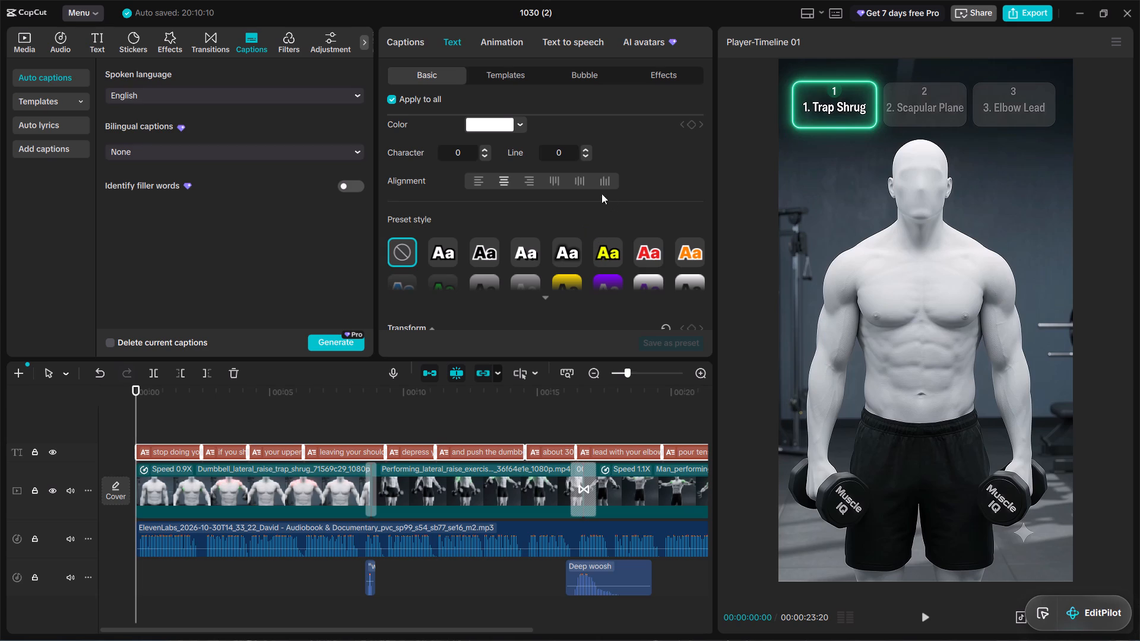
click(482, 43)
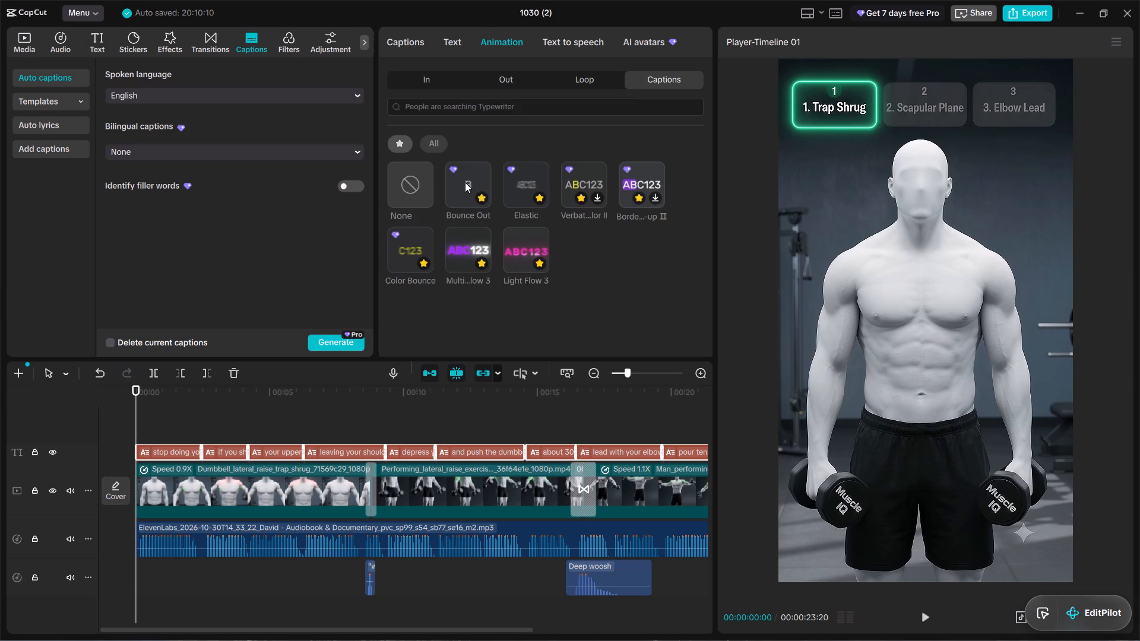
click(450, 47)
scroll(489, 288, down, 1)
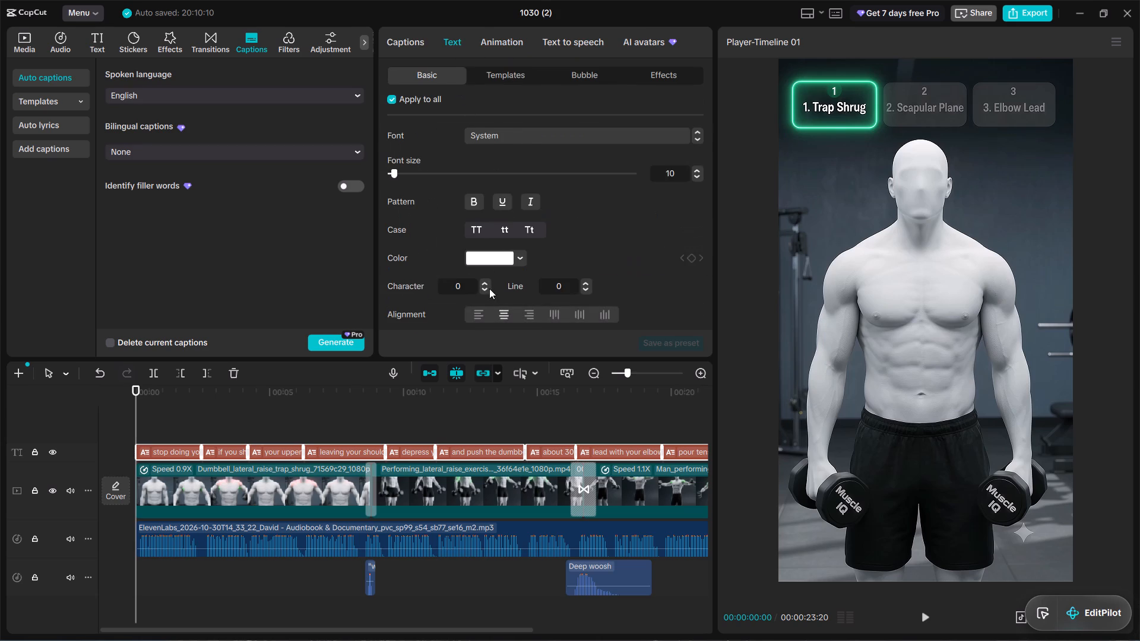
drag(139, 389, 151, 390)
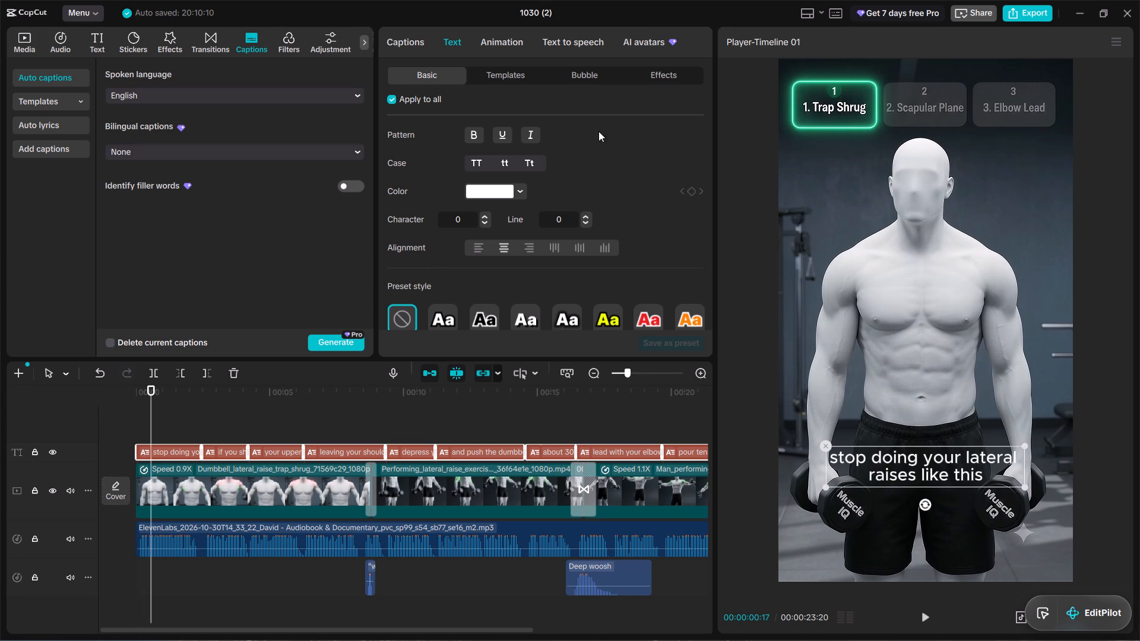
click(500, 39)
click(448, 43)
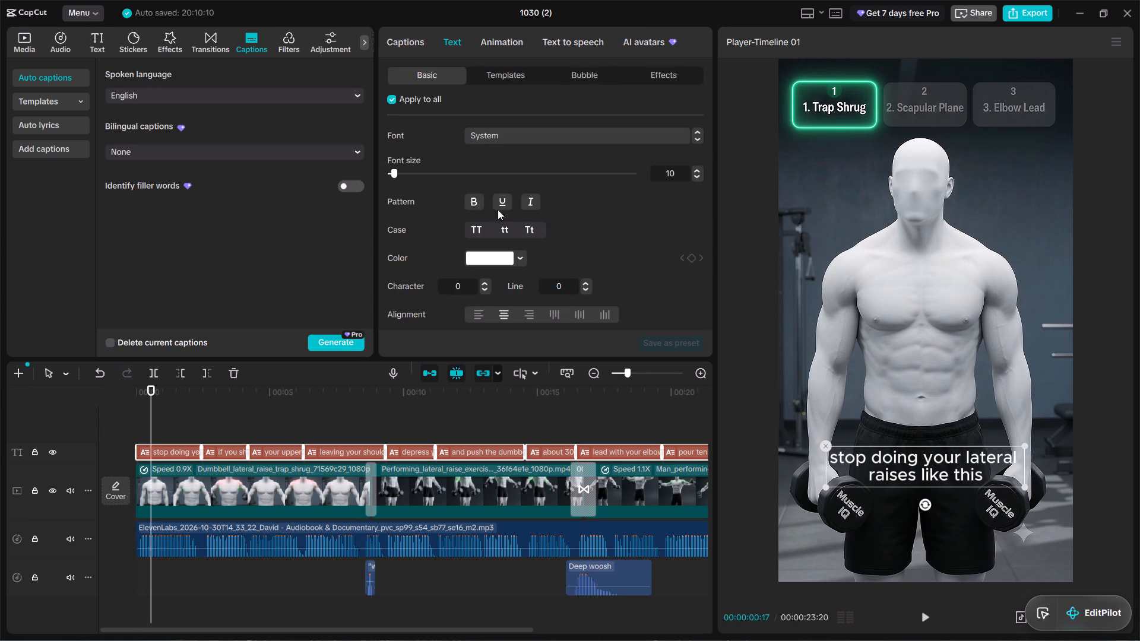
Set the font of all captions to Rubik-Bold.
click(479, 136)
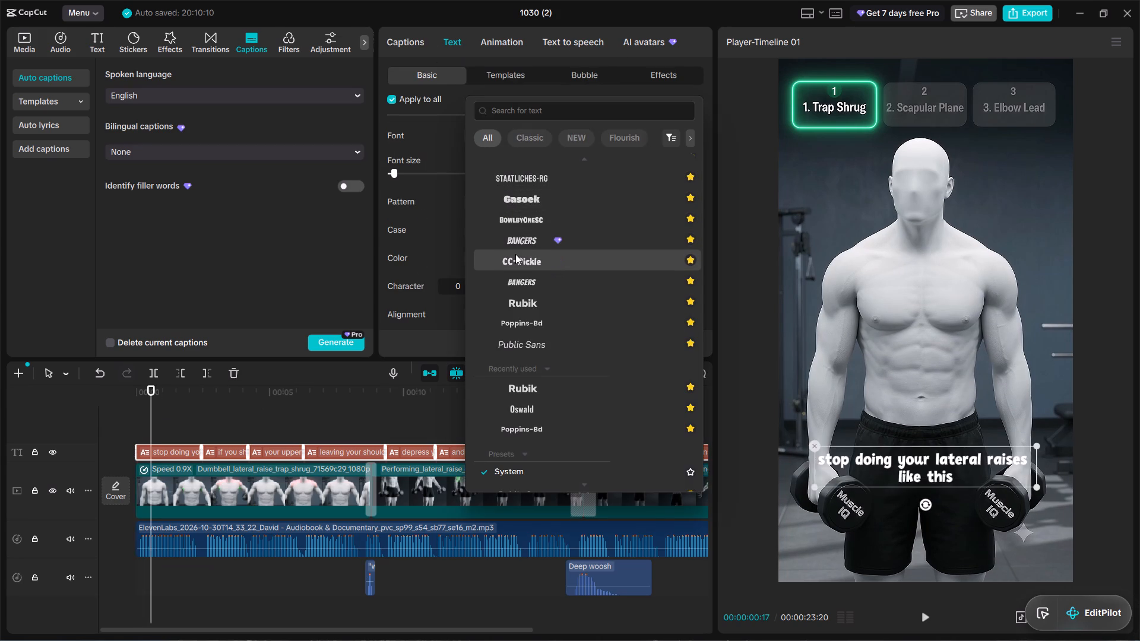
click(530, 307)
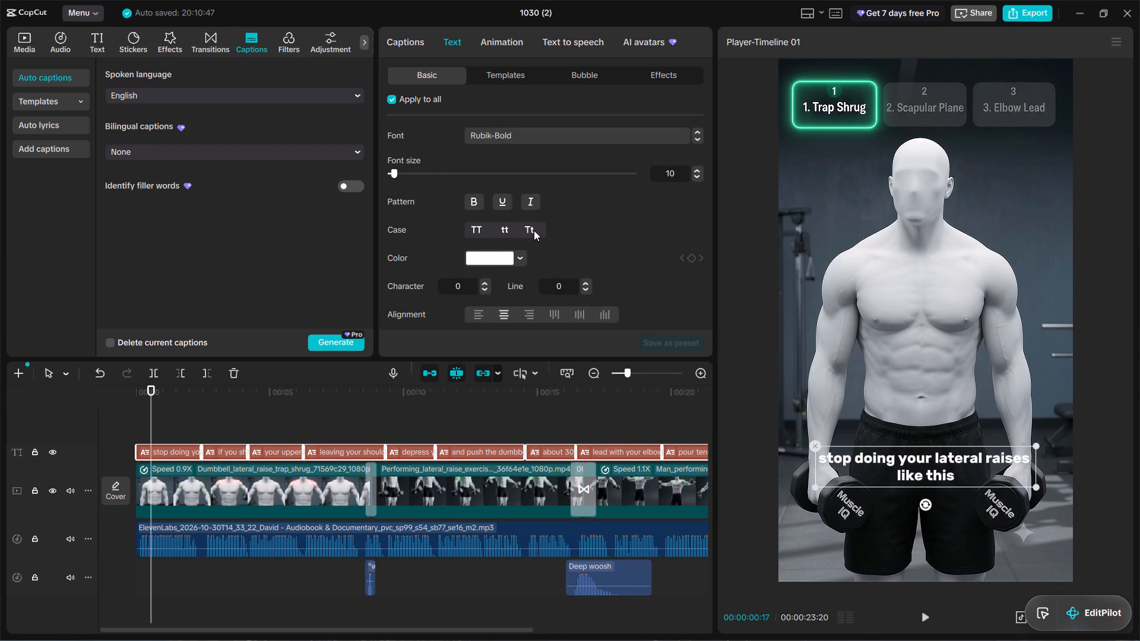
Set all captions to uppercase and apply the preset style of white text with a black outline.
click(474, 226)
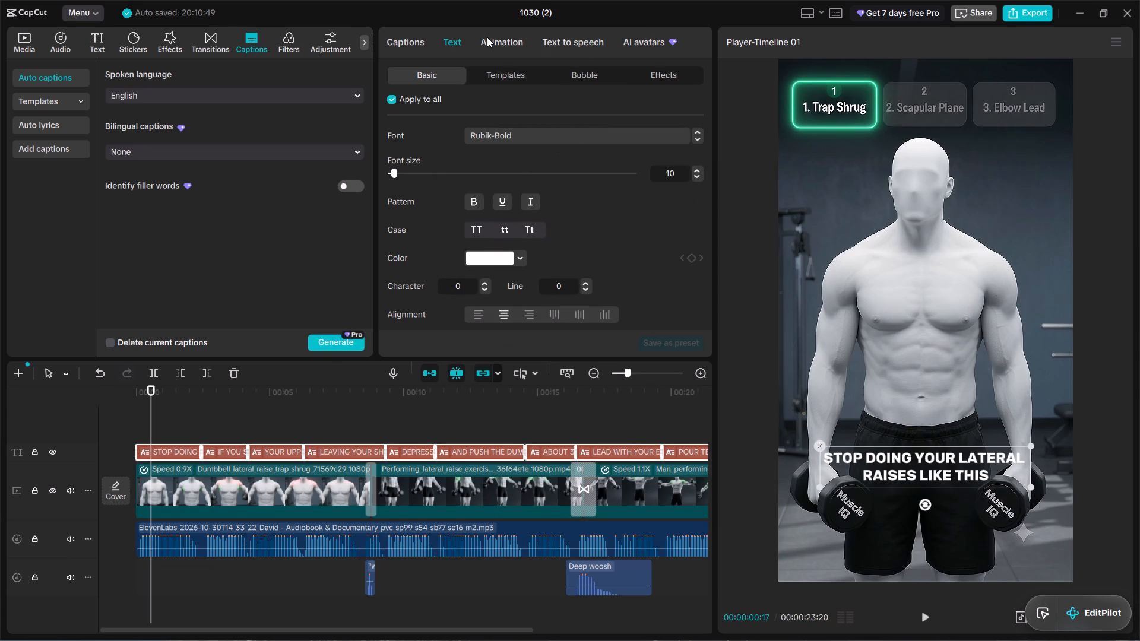
scroll(549, 204, down, 2)
click(441, 253)
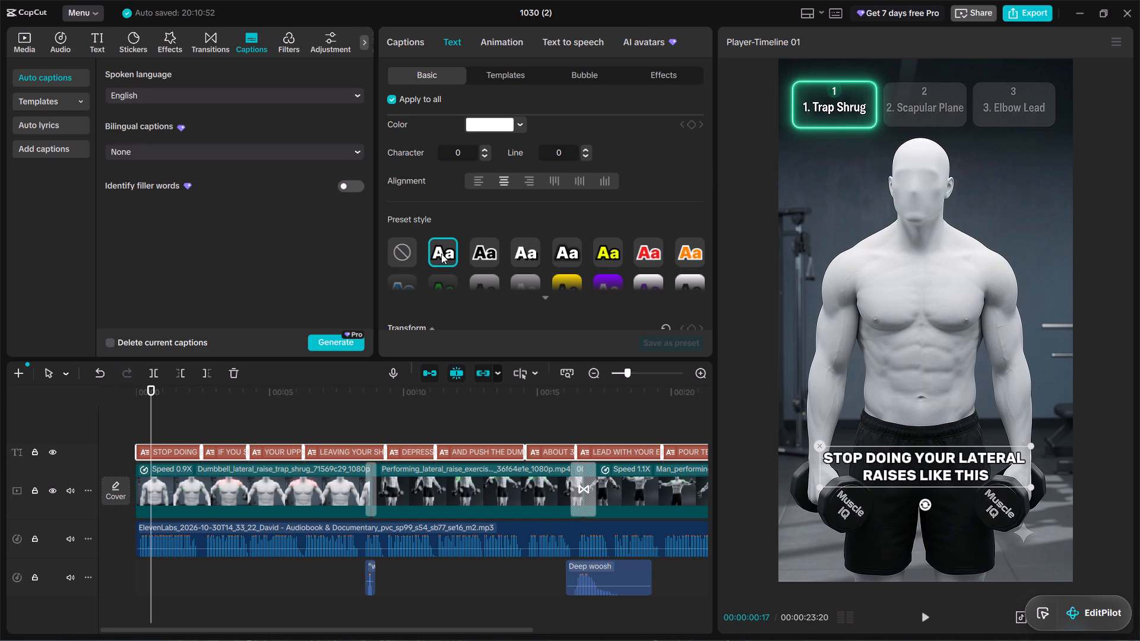
click(518, 256)
drag(569, 248, 574, 248)
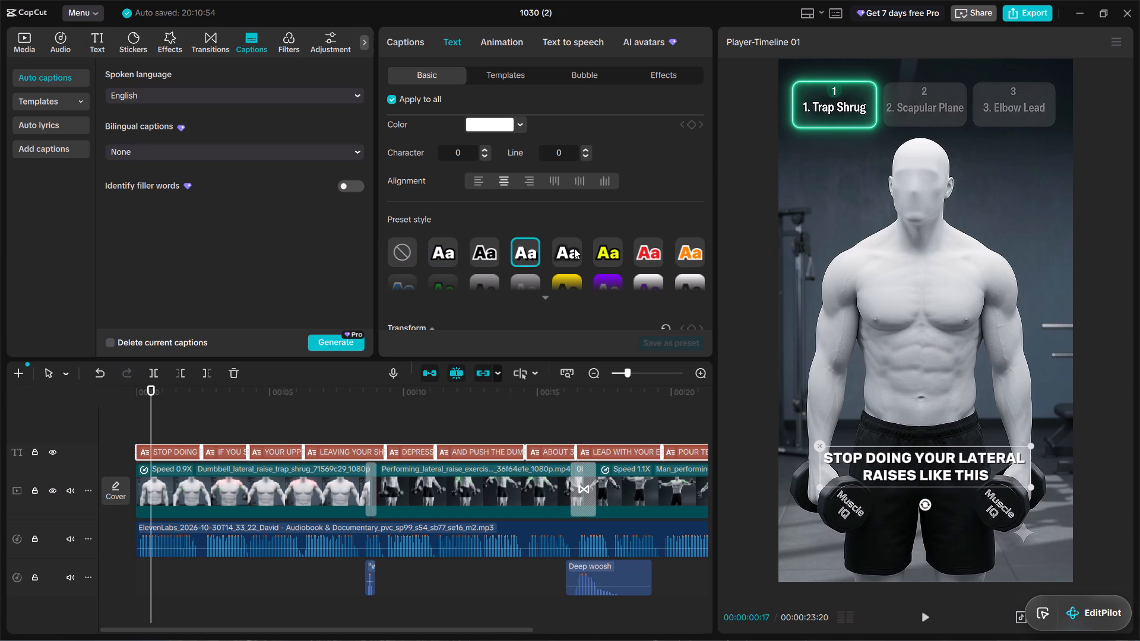
drag(574, 248, 575, 248)
click(539, 250)
click(451, 248)
Apply the Elastic caption animation to all captions and play the video back from the start.
click(495, 33)
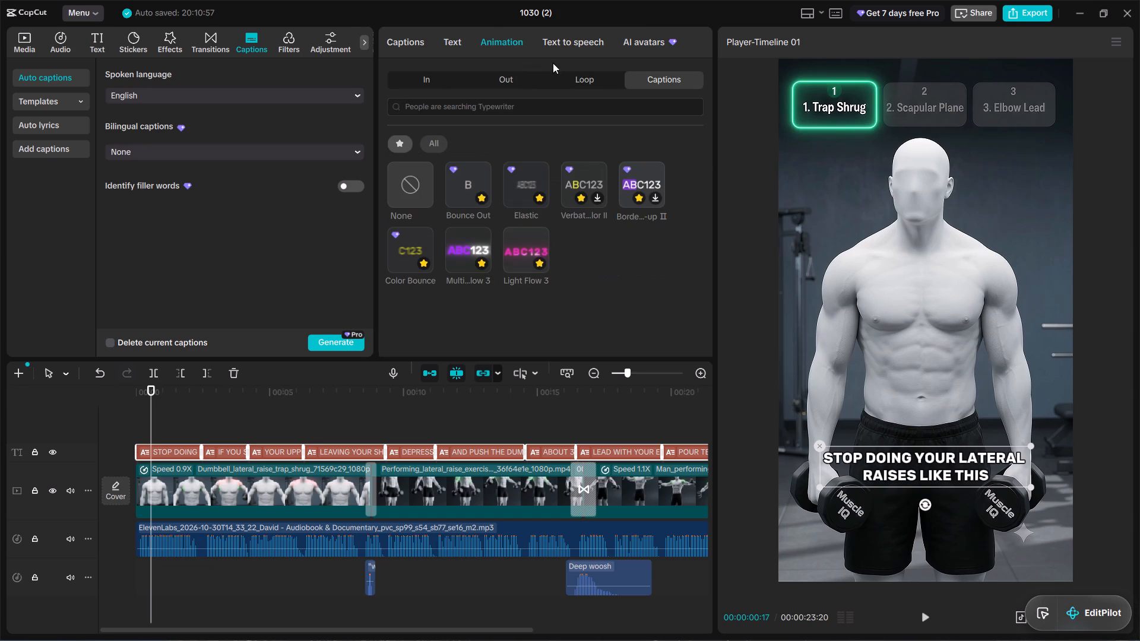
click(463, 176)
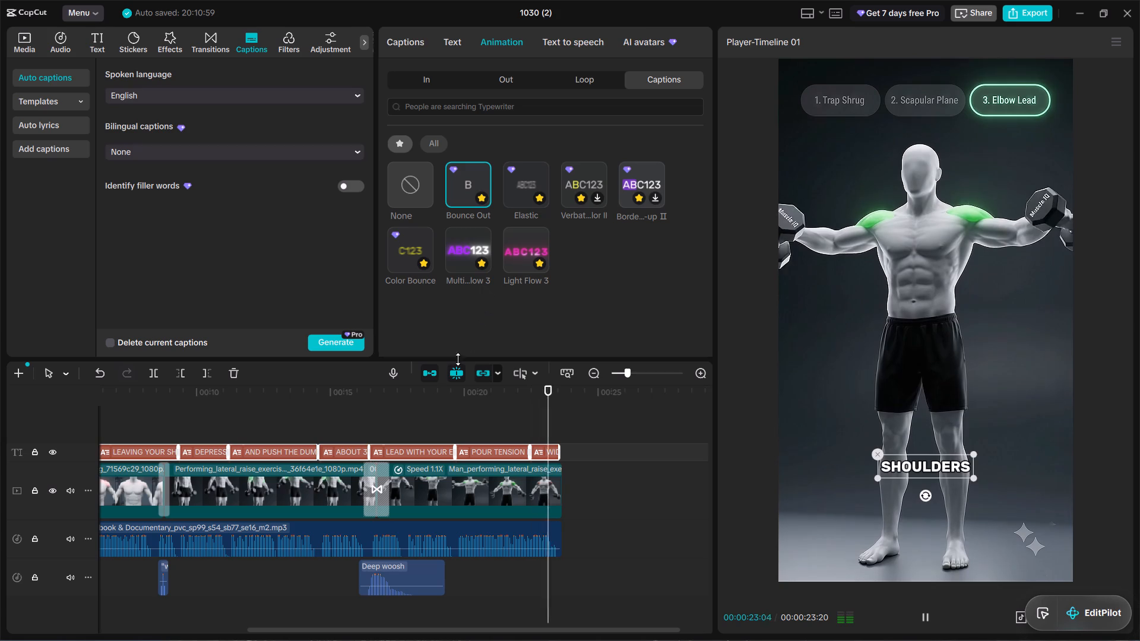
click(524, 178)
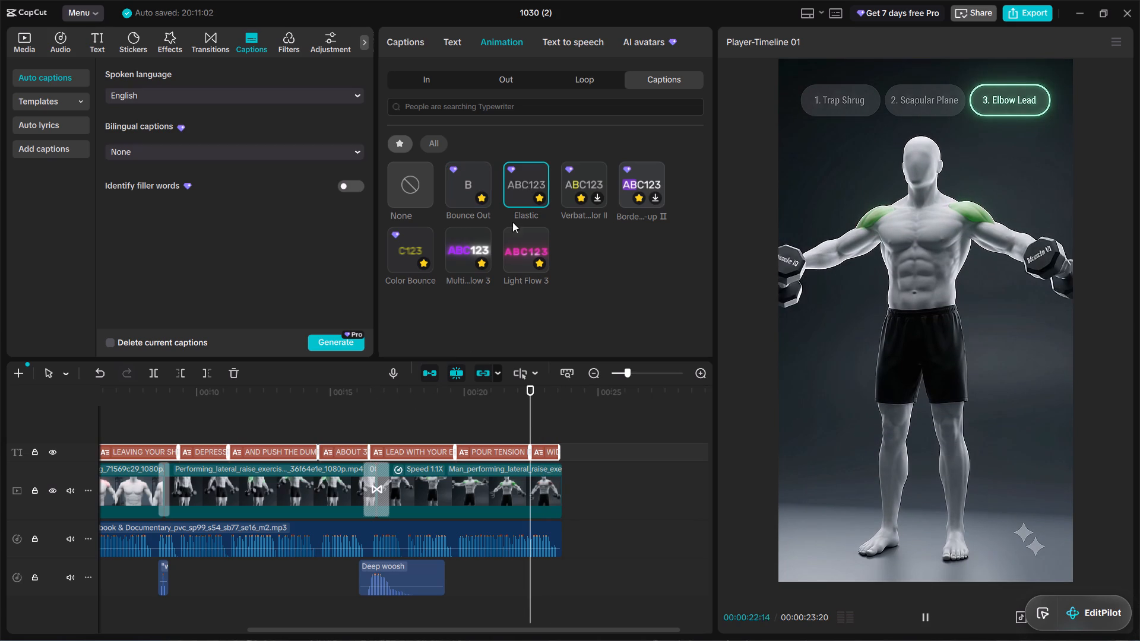
drag(325, 407, 26, 409)
drag(176, 402, 90, 397)
key(space)
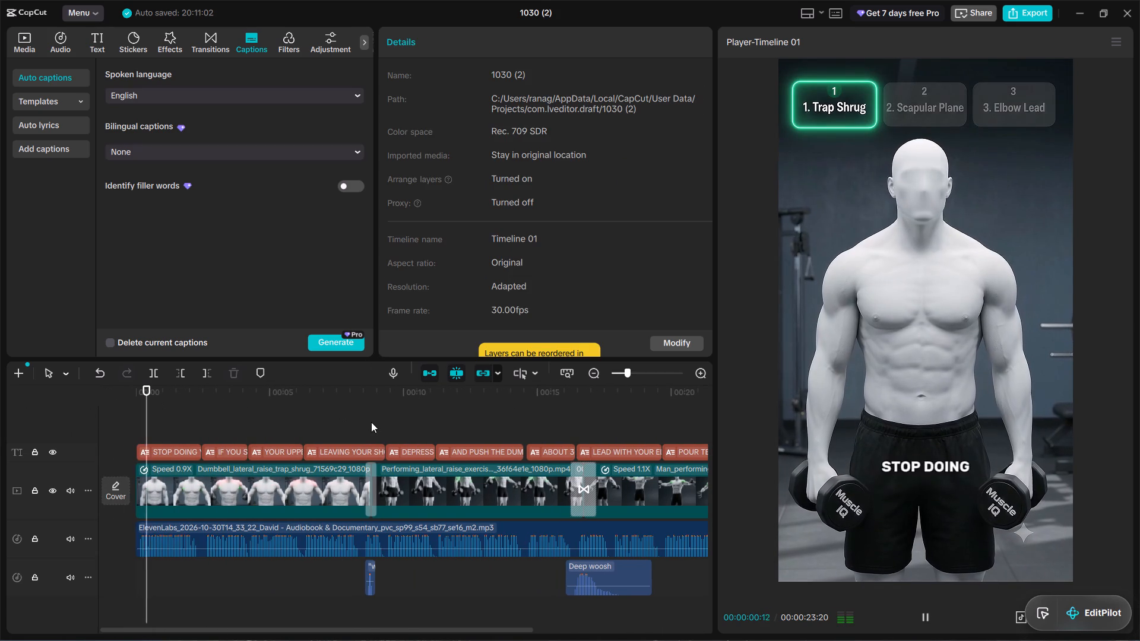
scroll(677, 441, left, 1)
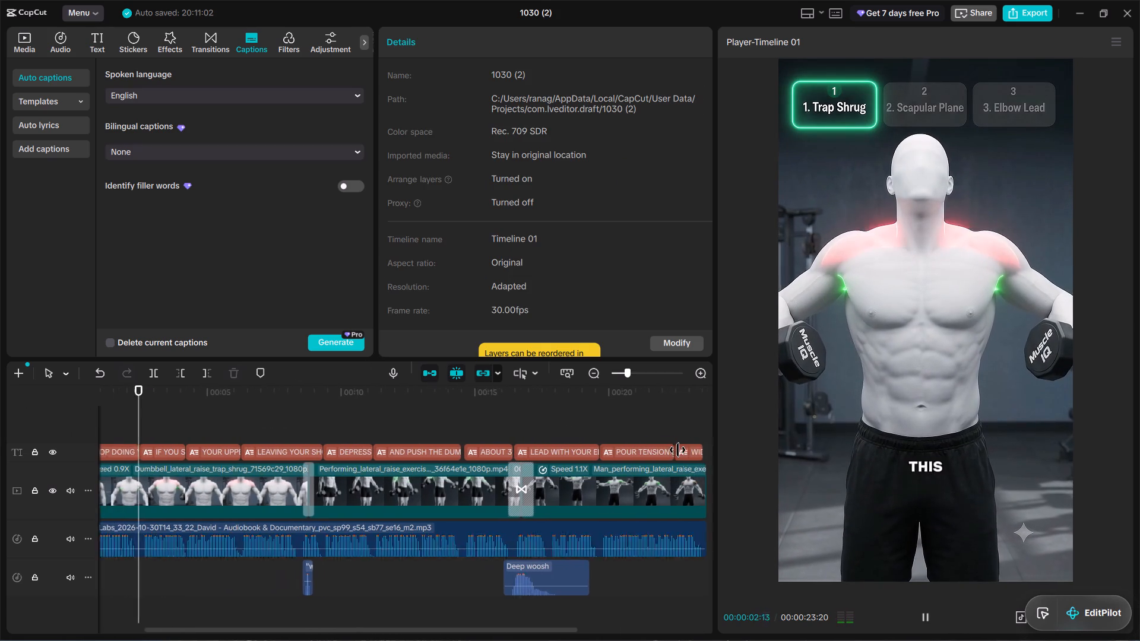
scroll(677, 450, left, 2)
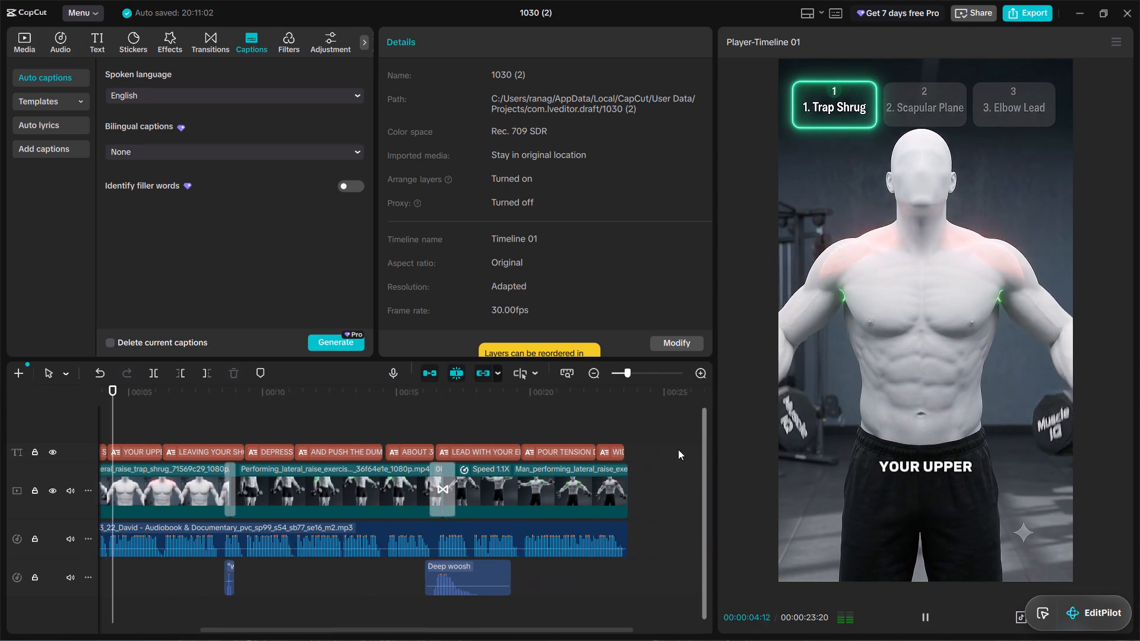
Set the font size of all captions to 11 and move them up, horizontally centred, to thigh level in the scapular plane clip.
drag(647, 444, 0, 450)
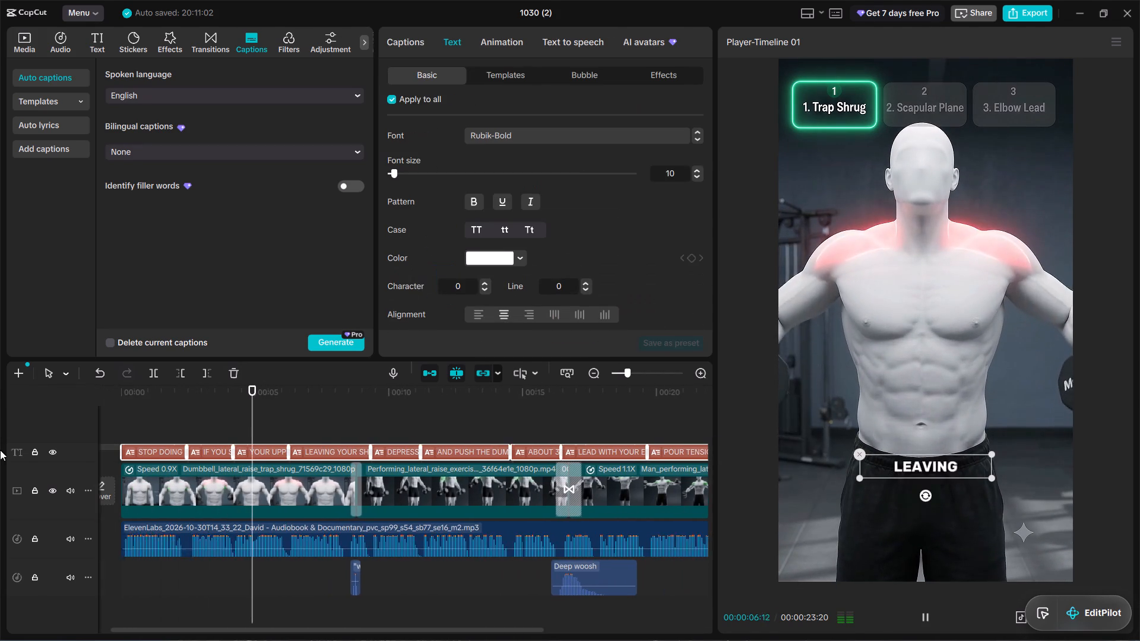
drag(0, 450, 0, 451)
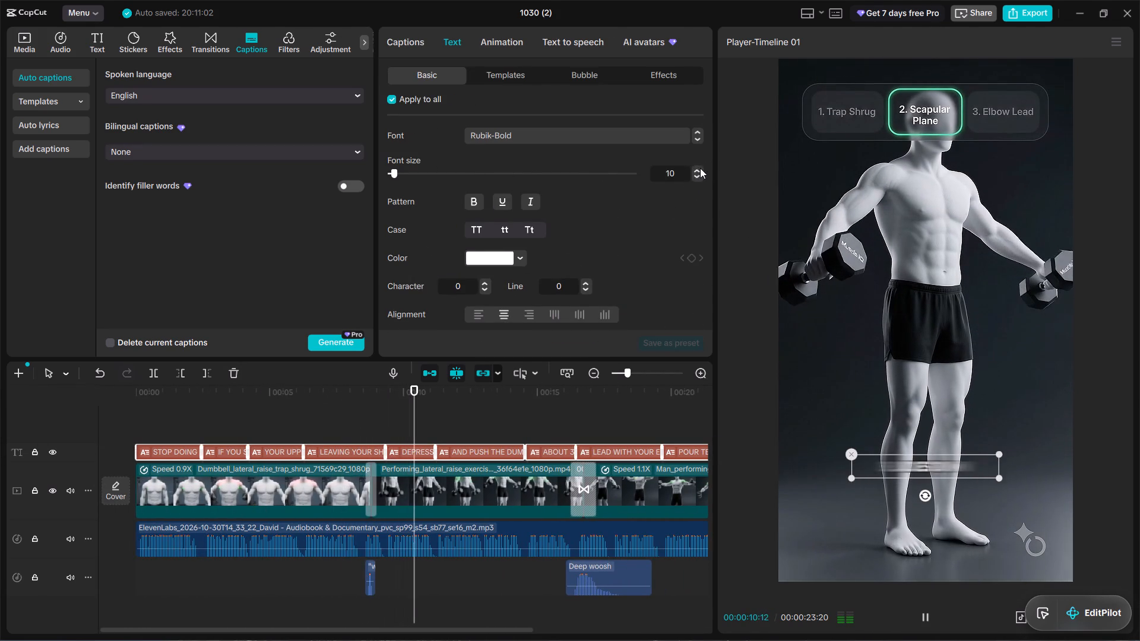
click(700, 168)
drag(935, 462, 938, 424)
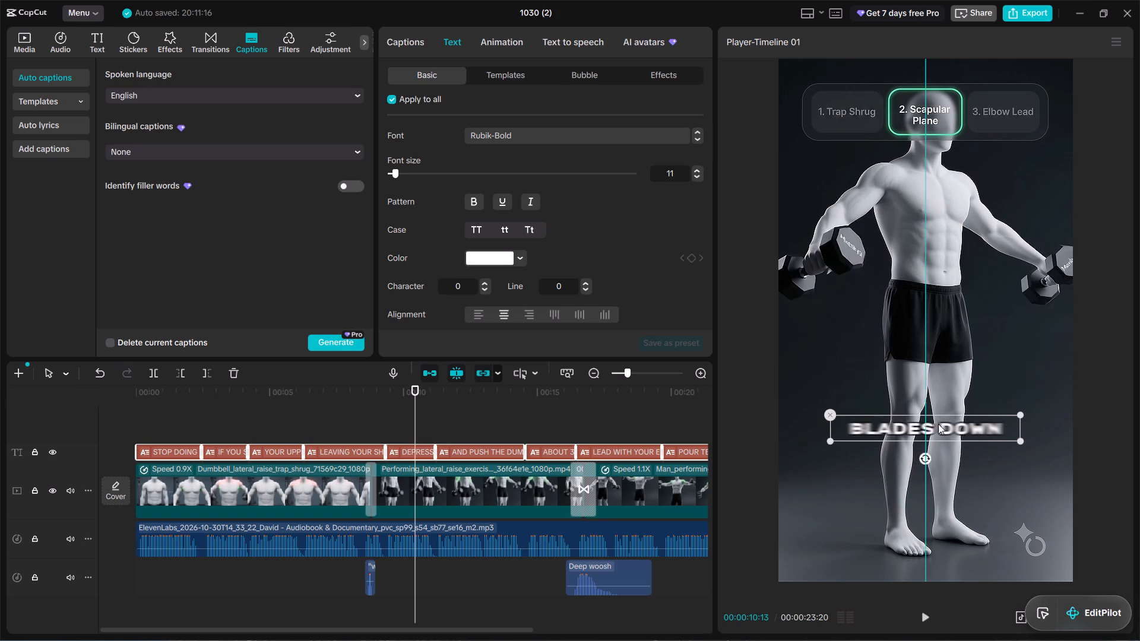
drag(938, 424, 937, 408)
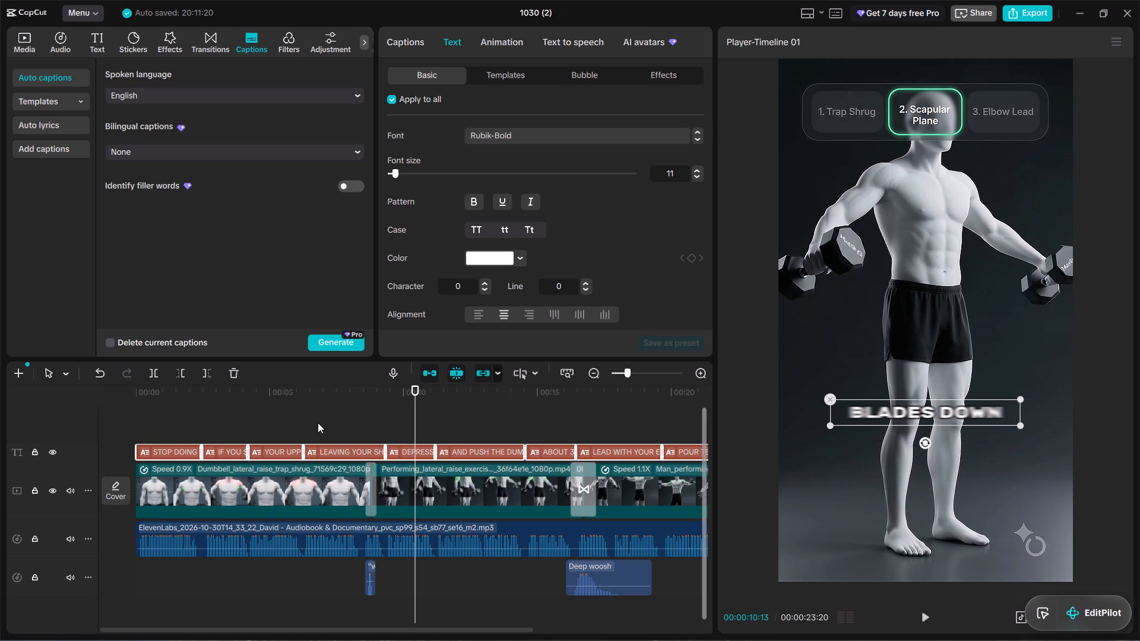
drag(235, 404, 83, 410)
key(space)
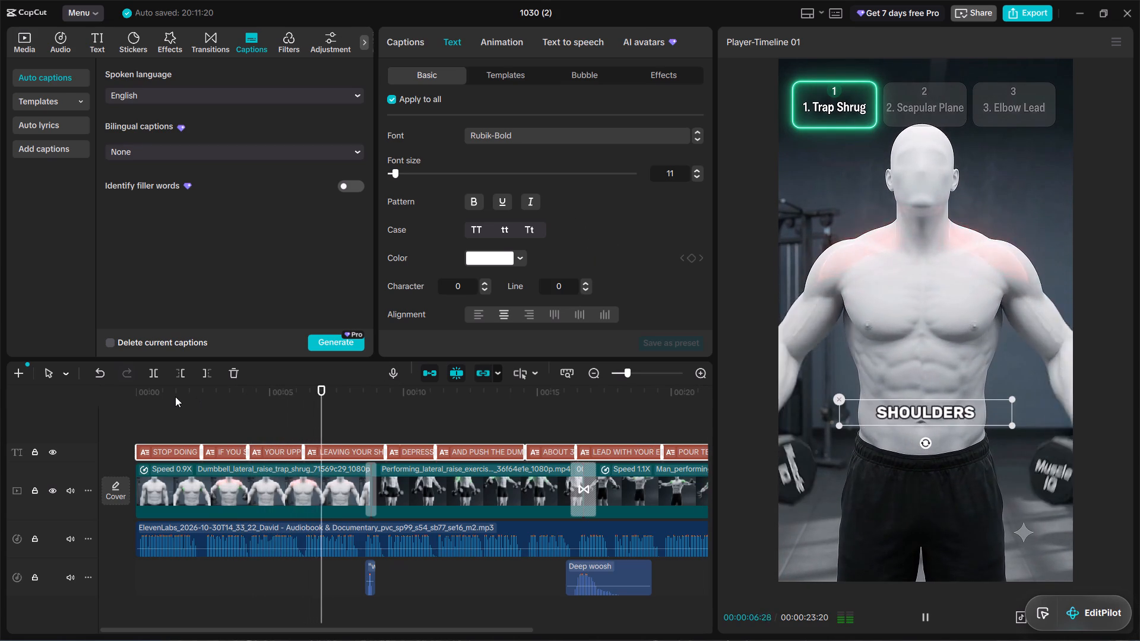
Review the list of caption lines and play back the opening captions from the start of the timeline.
click(419, 47)
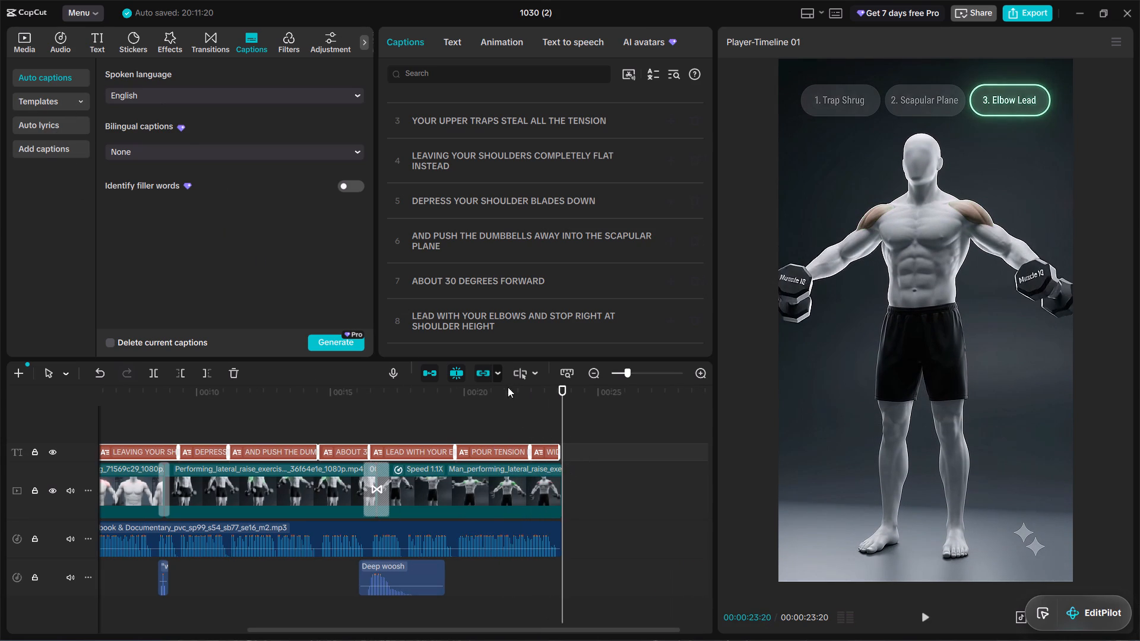
drag(484, 380, 454, 400)
drag(454, 400, 338, 407)
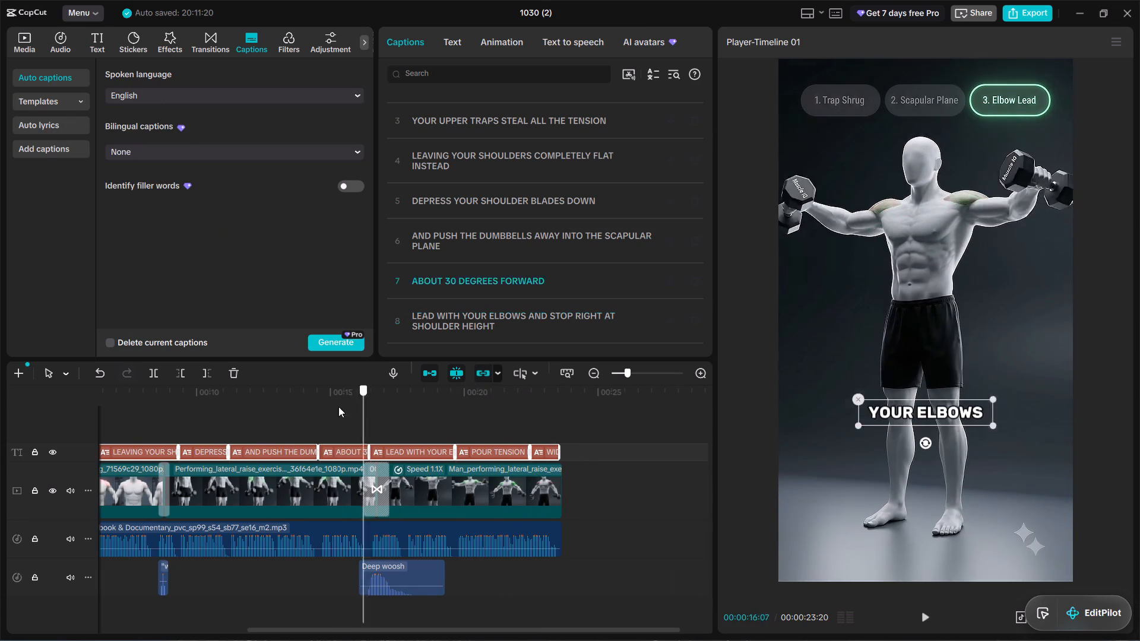
drag(338, 407, 71, 404)
key(space)
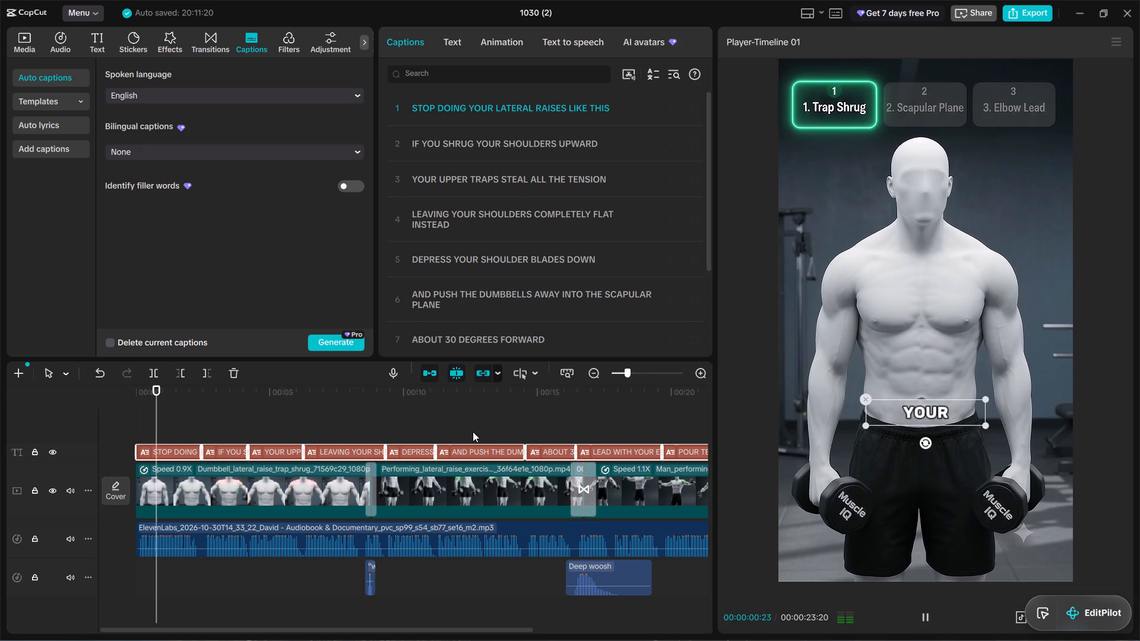
scroll(573, 445, left, 2)
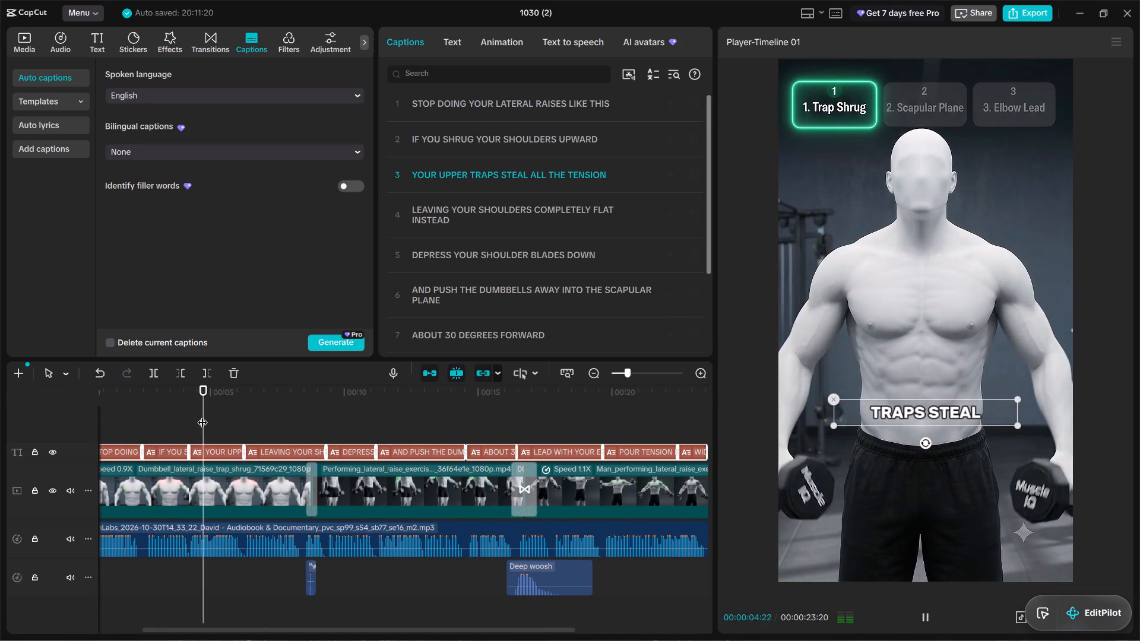
drag(202, 414, 0, 402)
key(space)
drag(164, 396, 101, 387)
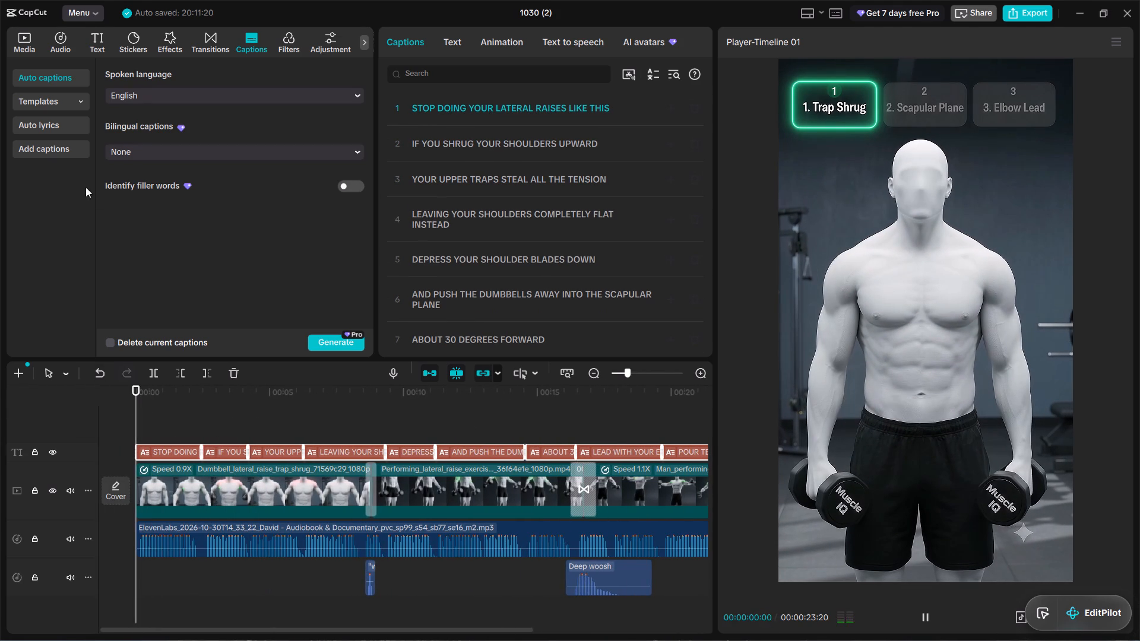
click(56, 102)
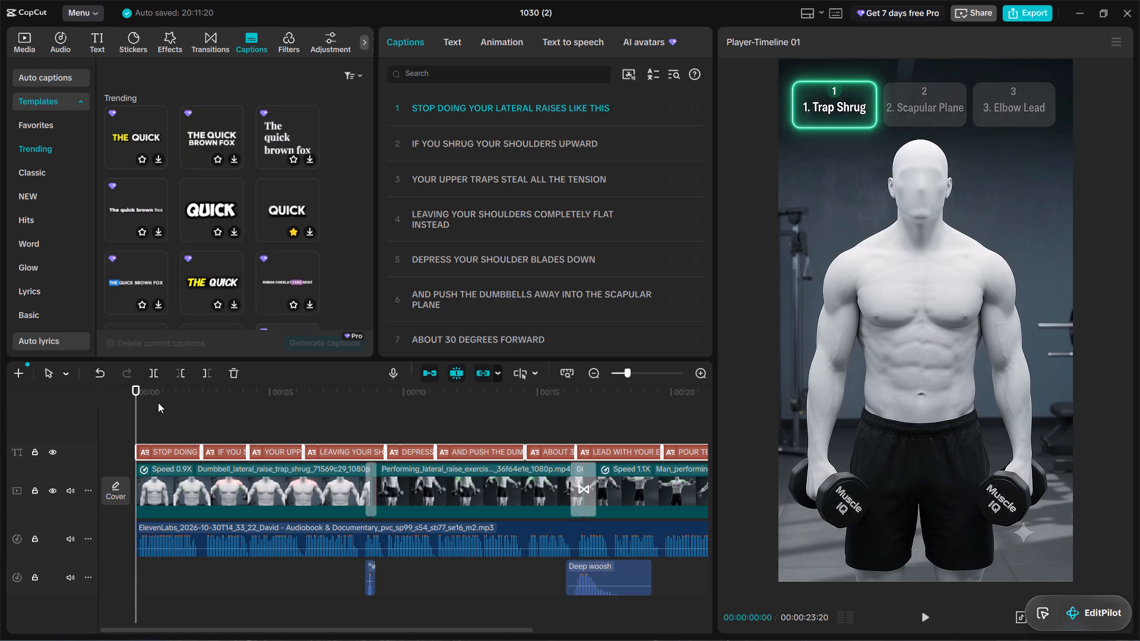
key(space)
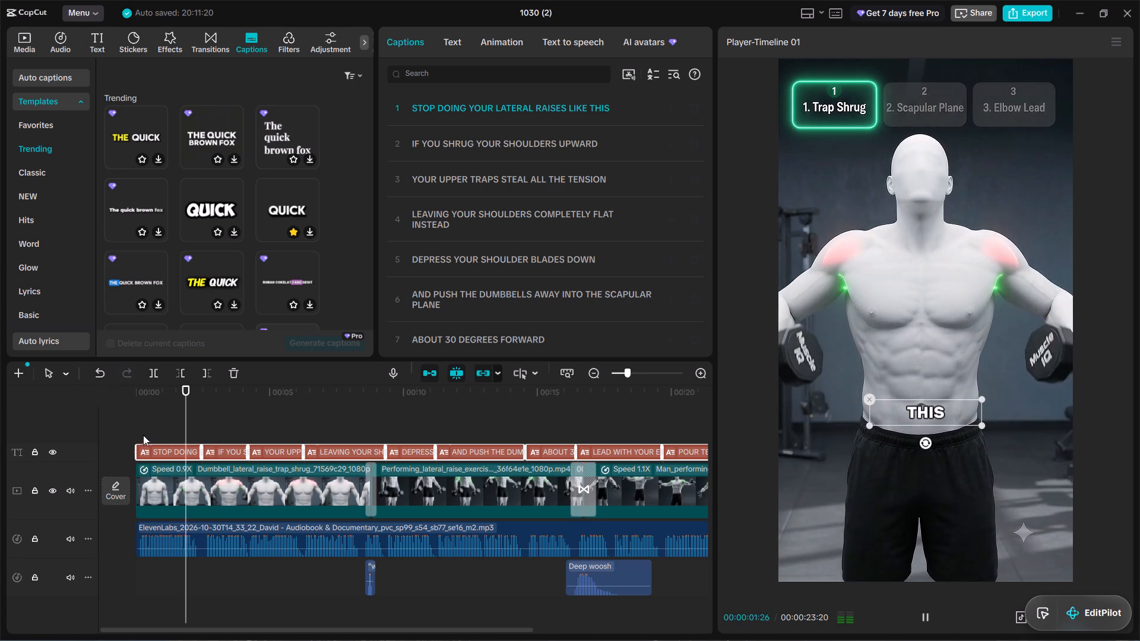
drag(166, 389, 136, 398)
Colour the words STOP DOING in the first caption yellow (FFCC00) and play the opening back.
click(437, 38)
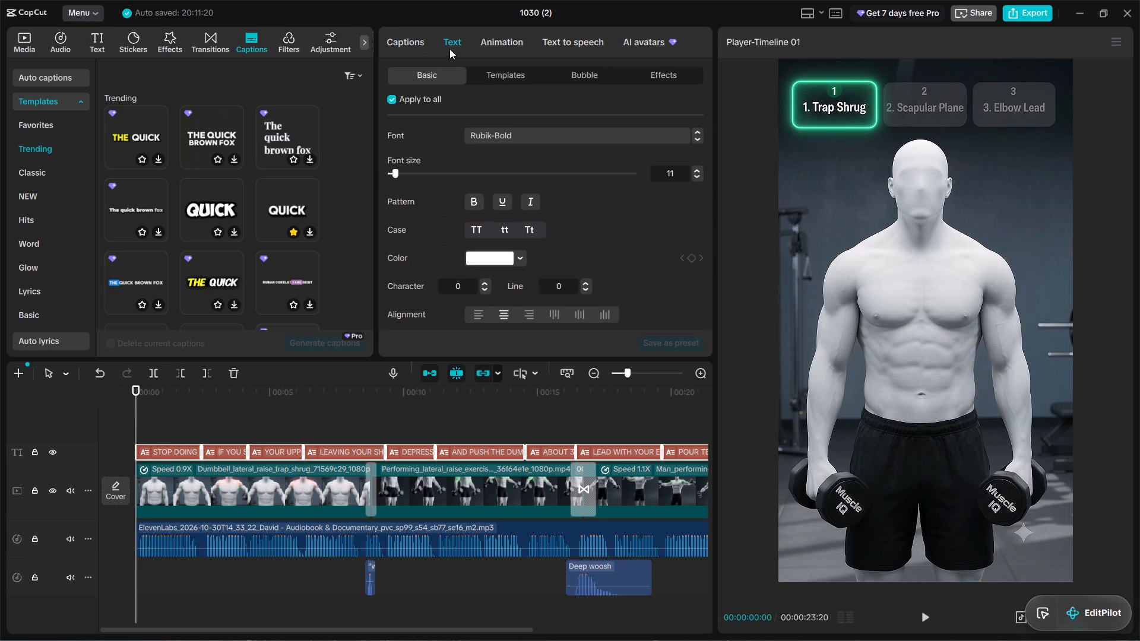
click(416, 46)
click(451, 47)
scroll(558, 185, up, 5)
drag(185, 404, 191, 404)
click(166, 608)
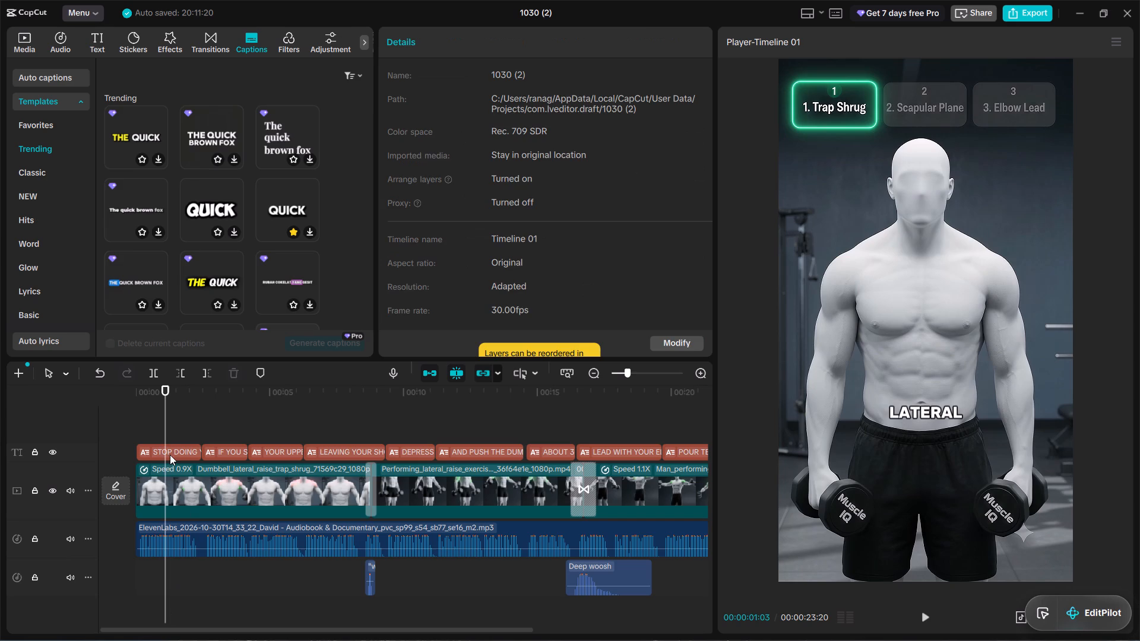
click(170, 455)
drag(446, 134, 368, 126)
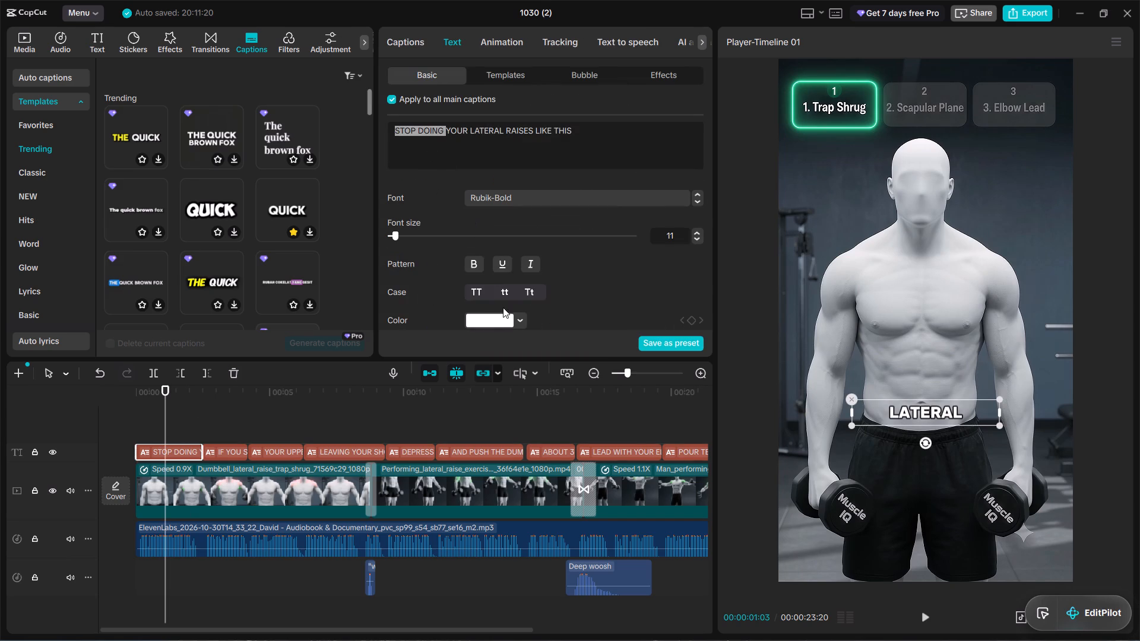
click(502, 318)
click(452, 531)
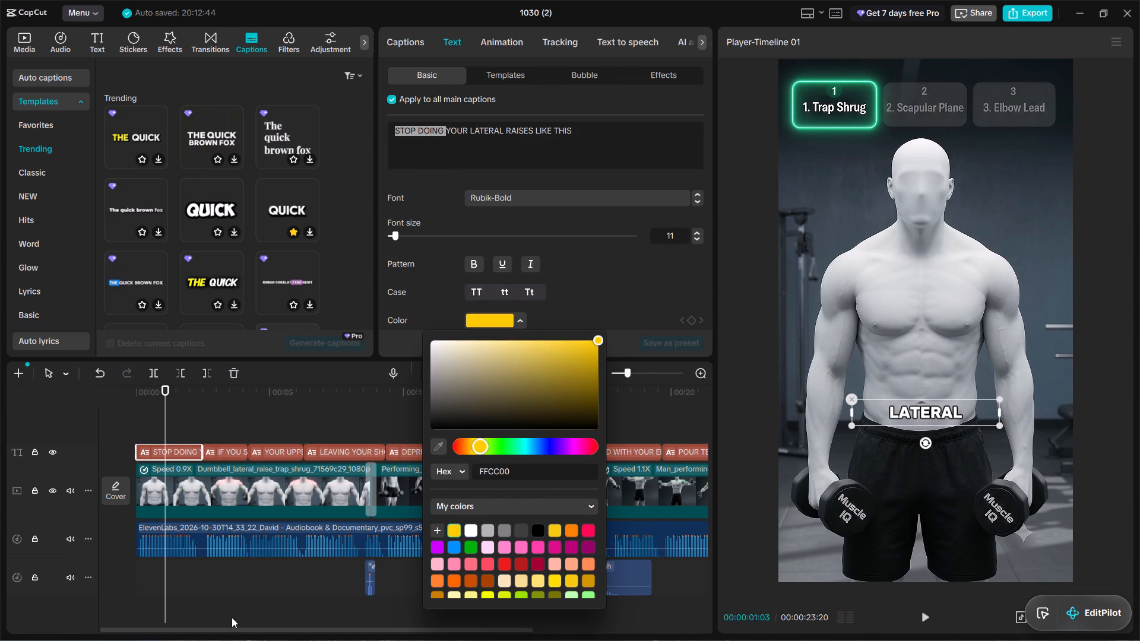
click(229, 618)
drag(179, 404, 116, 397)
key(space)
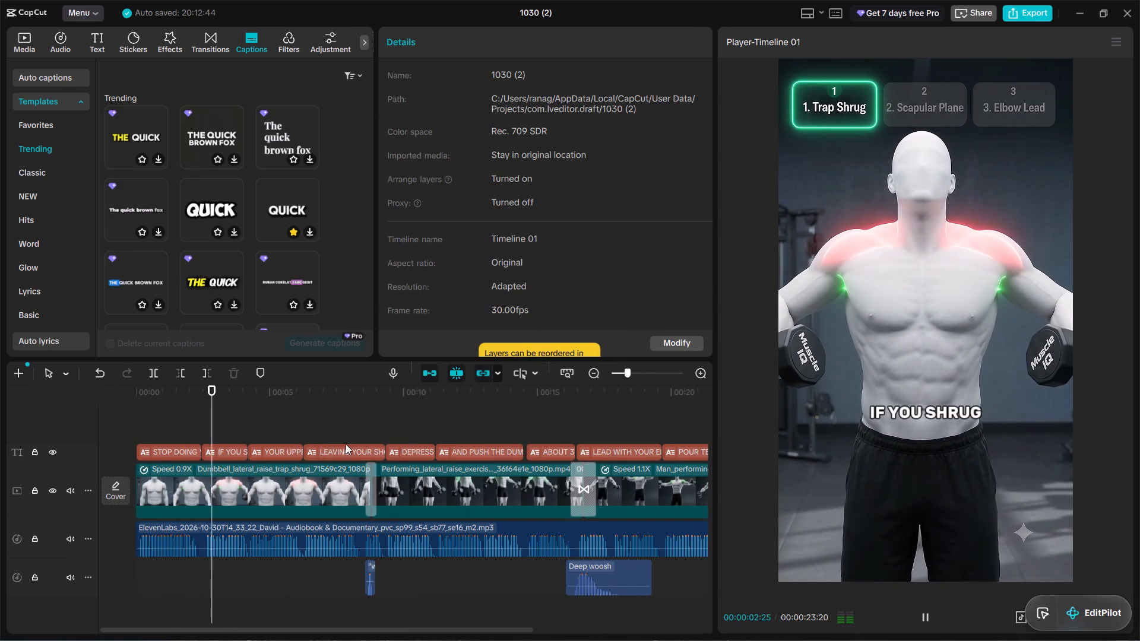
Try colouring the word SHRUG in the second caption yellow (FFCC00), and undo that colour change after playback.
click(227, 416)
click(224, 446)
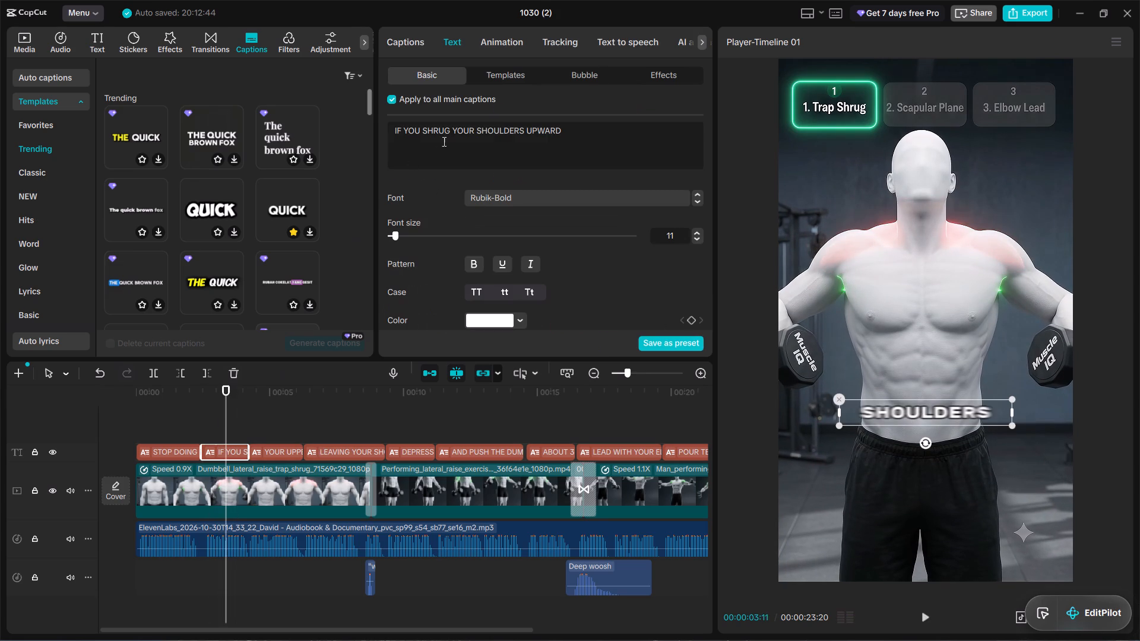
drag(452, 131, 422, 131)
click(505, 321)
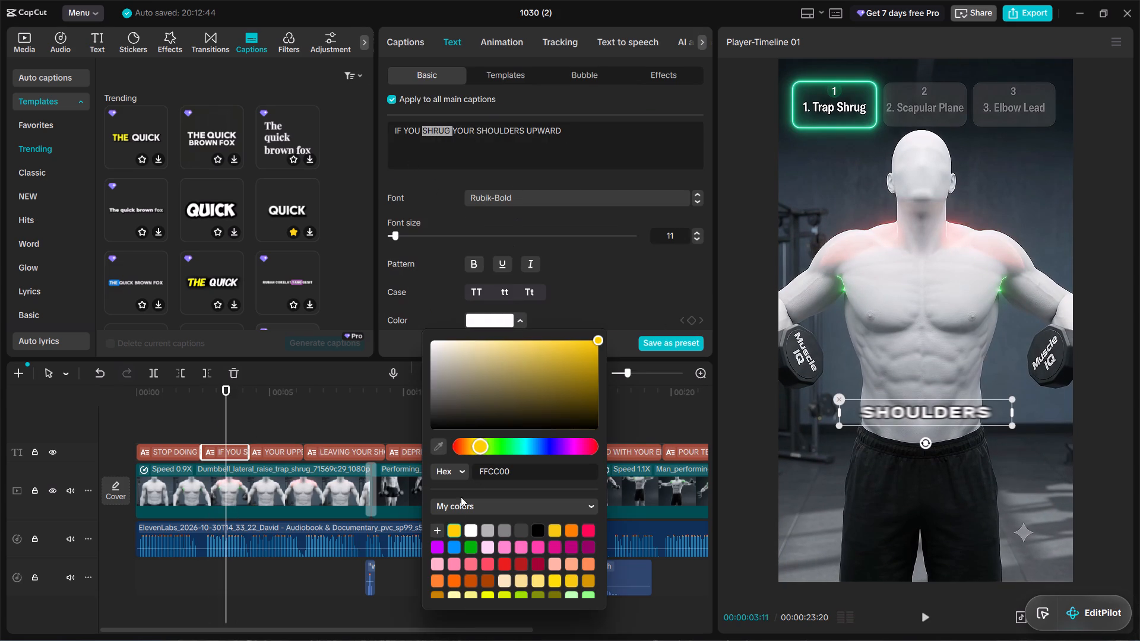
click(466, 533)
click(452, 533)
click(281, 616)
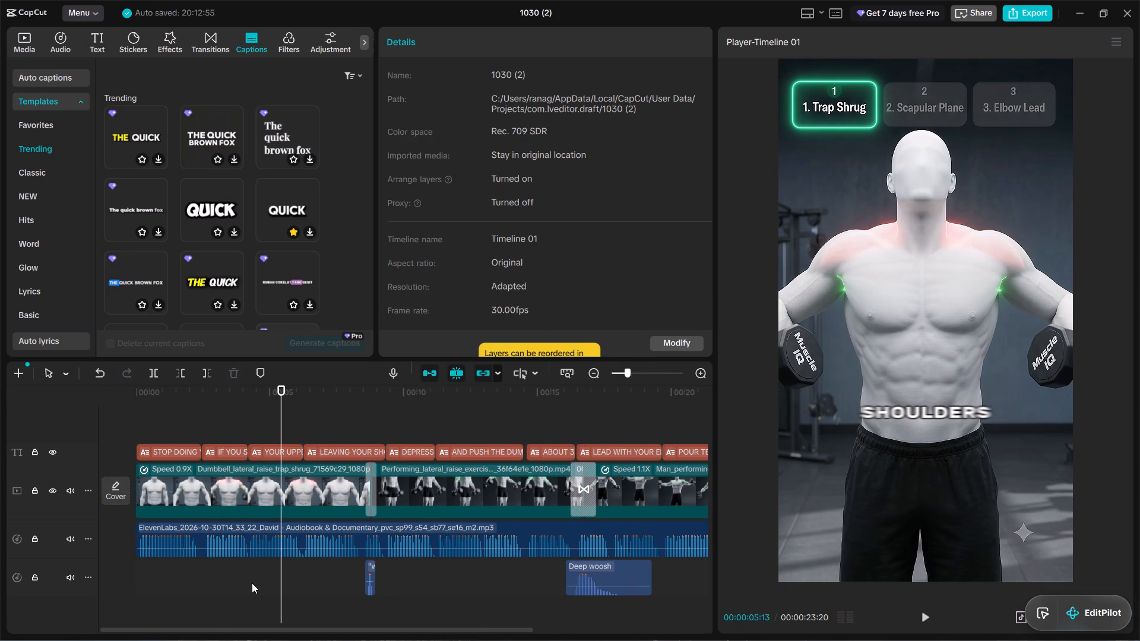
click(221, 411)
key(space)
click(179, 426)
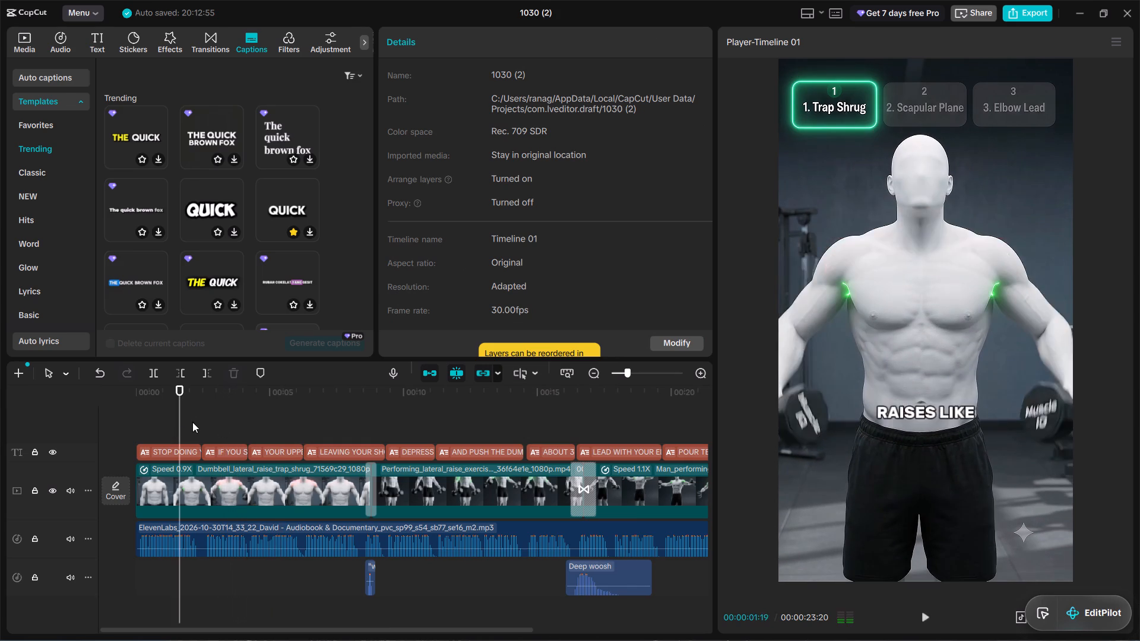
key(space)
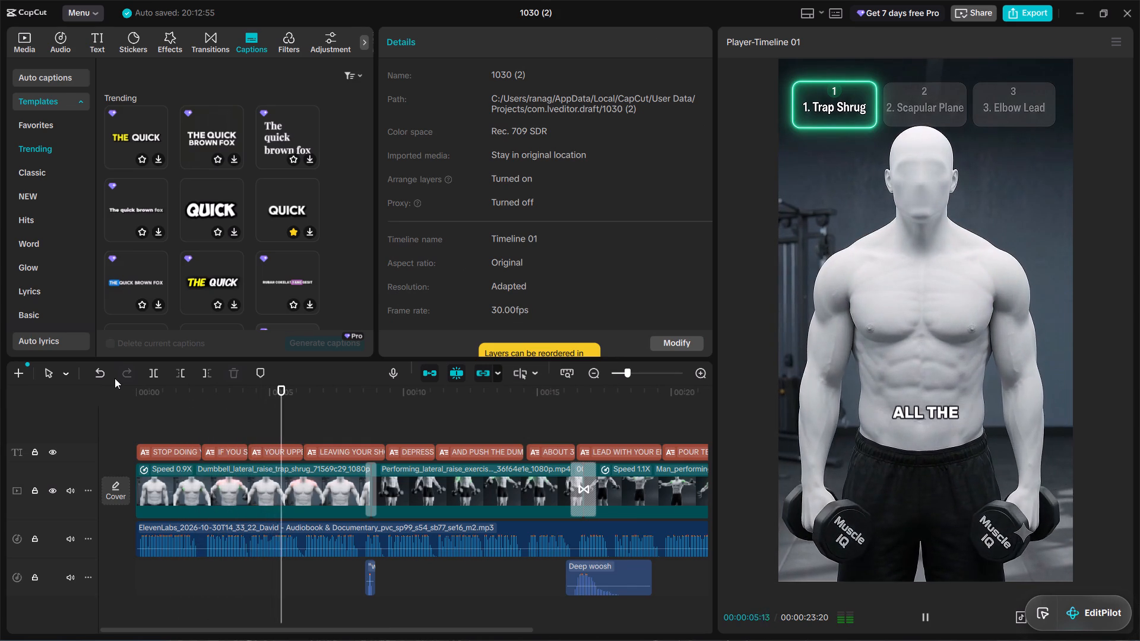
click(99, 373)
Inspect the first caption's text settings and play back the opening captions from the start of the timeline.
click(175, 405)
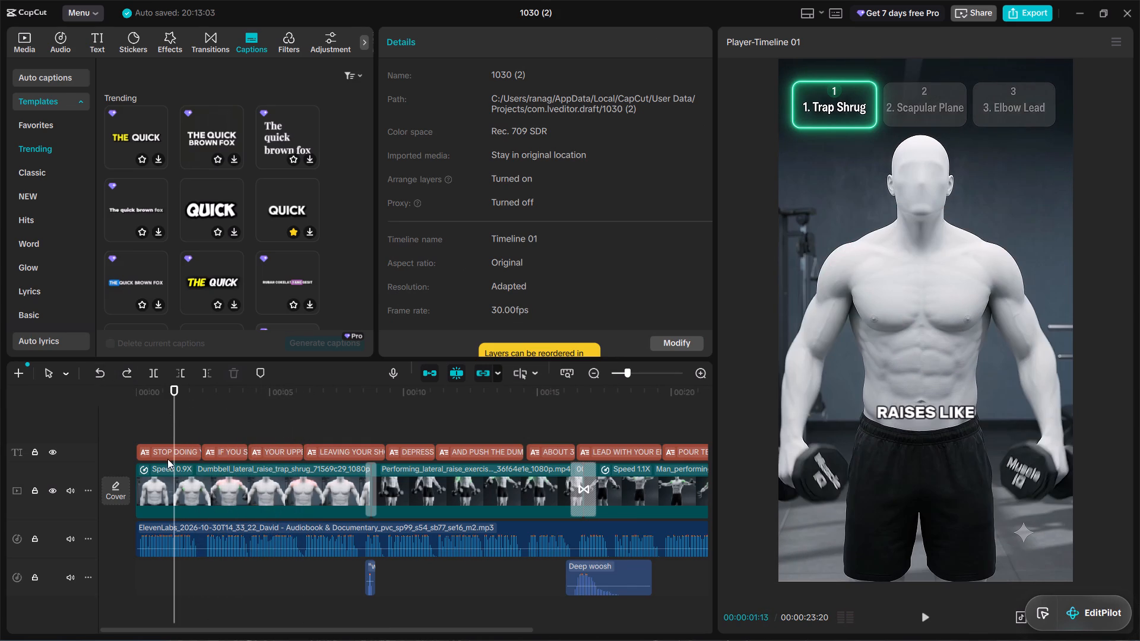
click(167, 459)
click(446, 135)
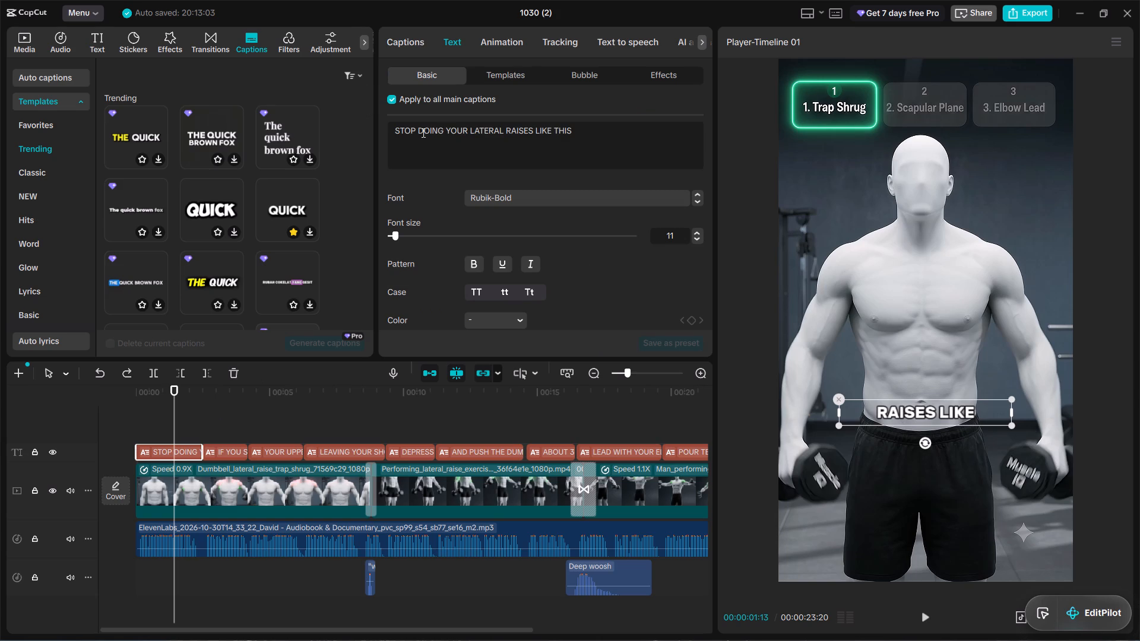
click(259, 598)
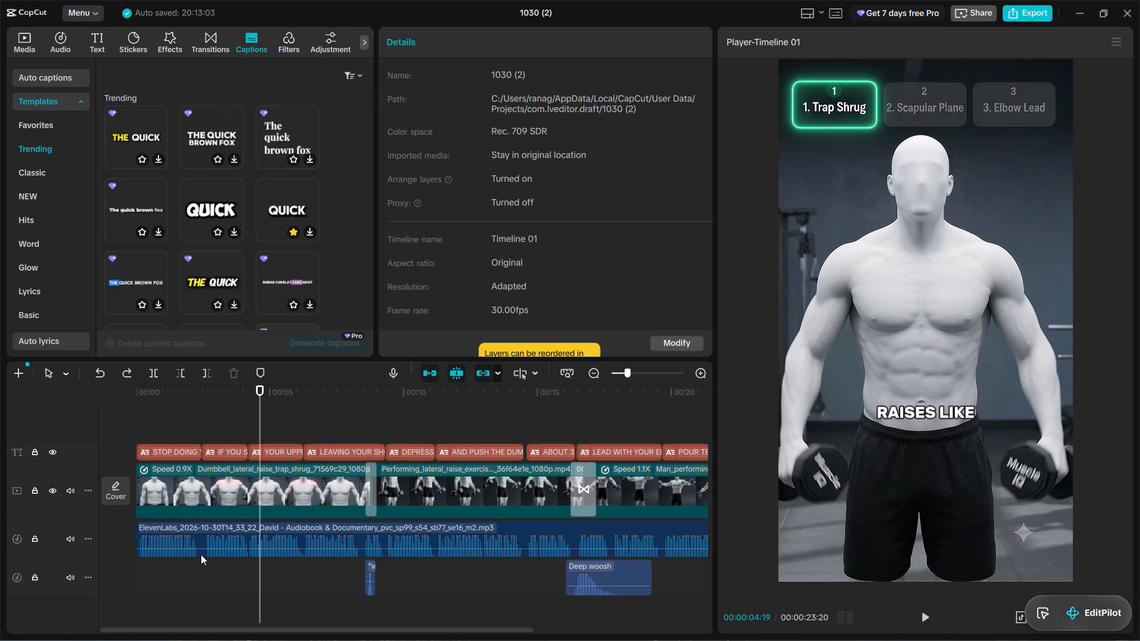
drag(173, 397, 72, 395)
key(space)
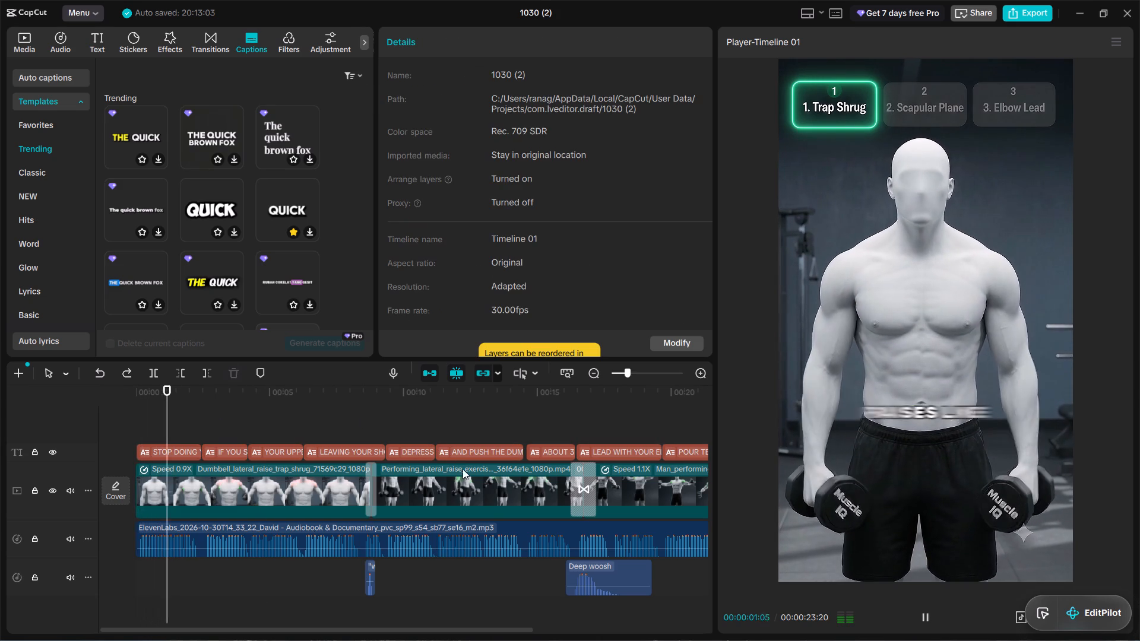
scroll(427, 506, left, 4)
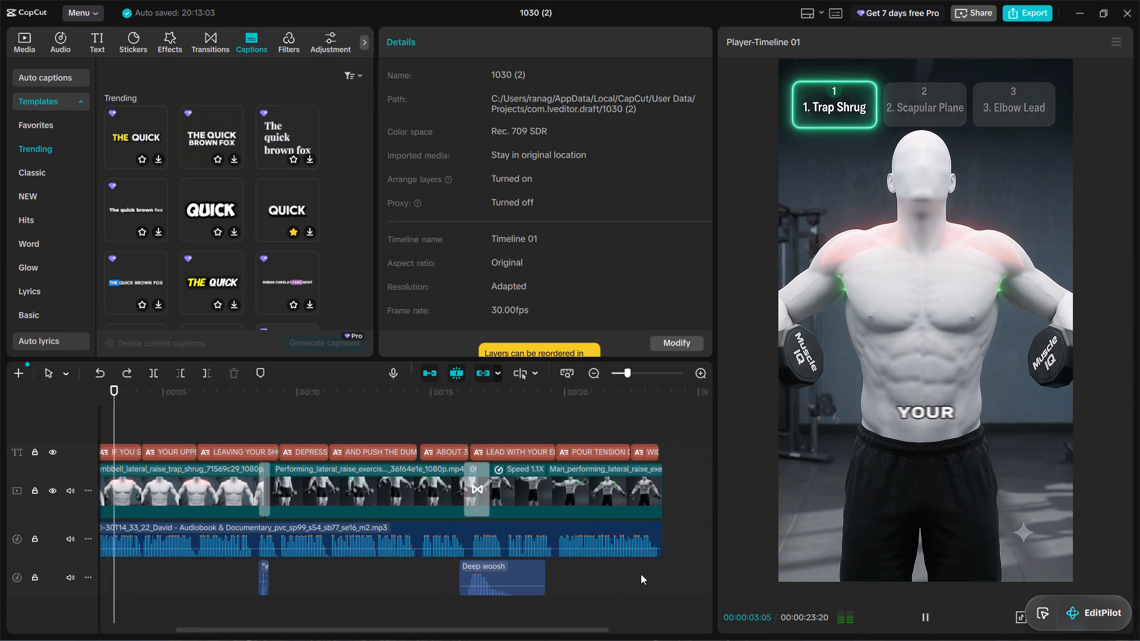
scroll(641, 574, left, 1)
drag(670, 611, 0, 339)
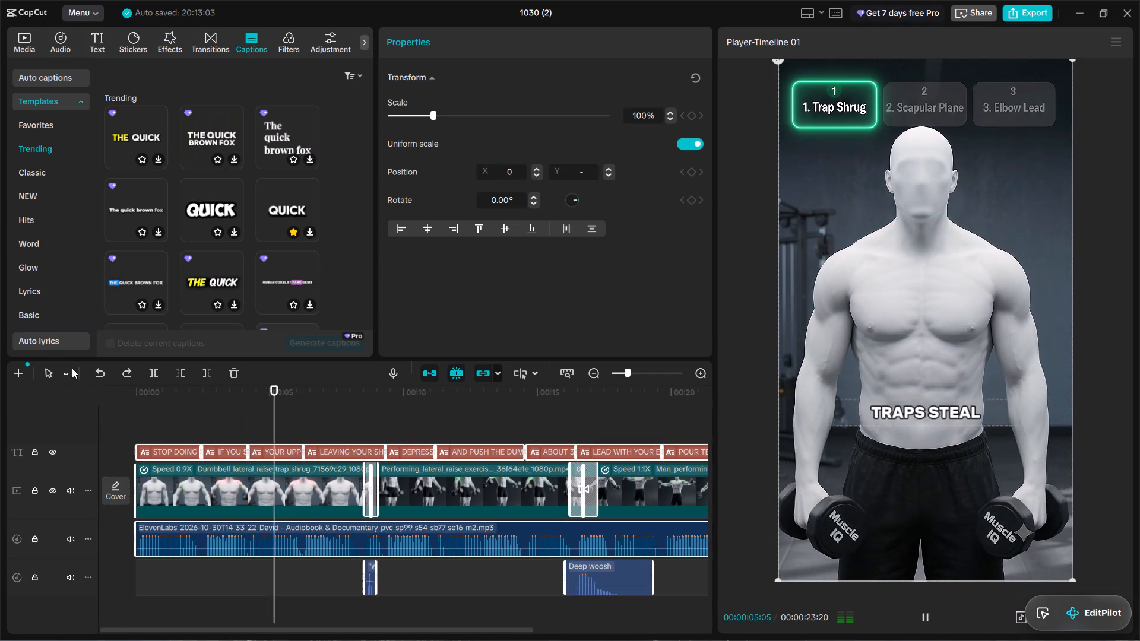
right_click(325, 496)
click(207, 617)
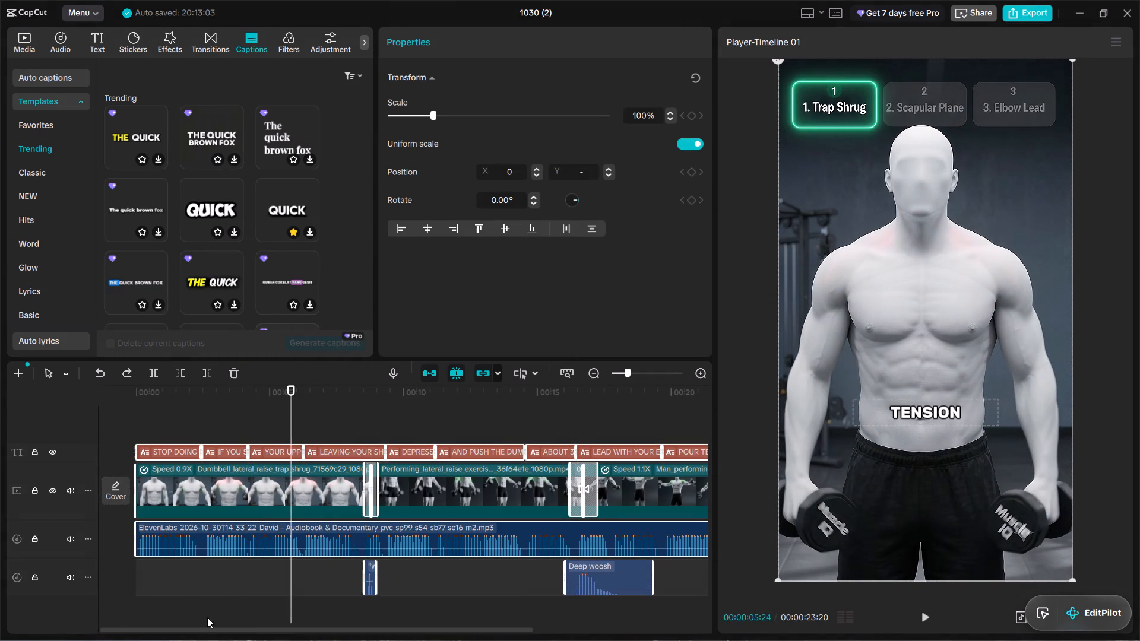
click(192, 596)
Return to the start of the timeline and open the favourite sound effects in the audio library.
drag(156, 397, 75, 369)
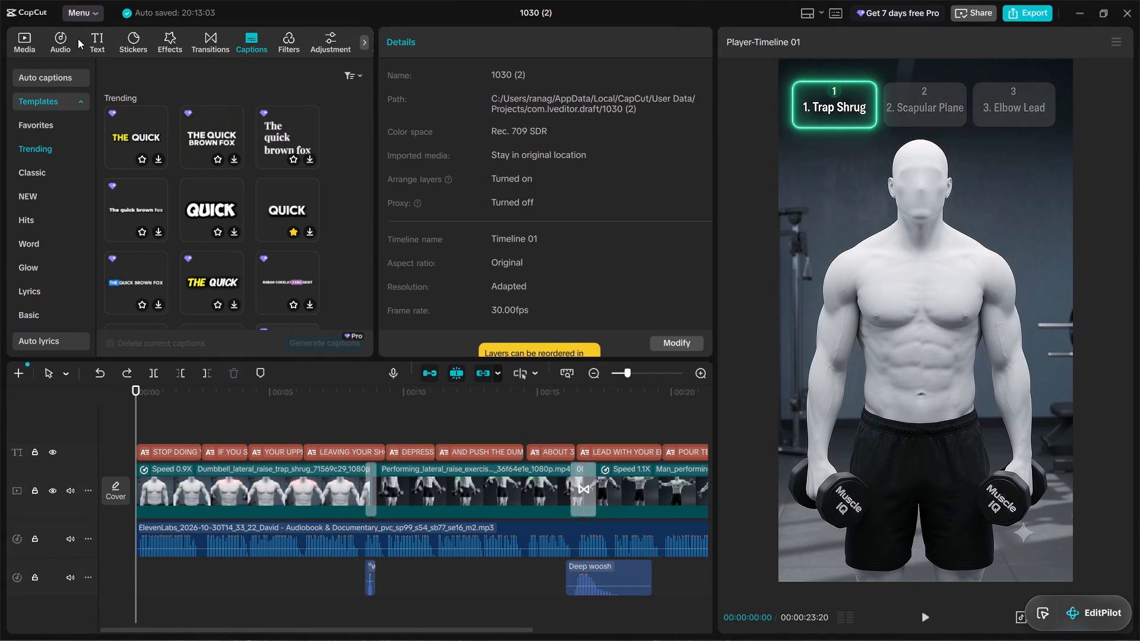
click(62, 40)
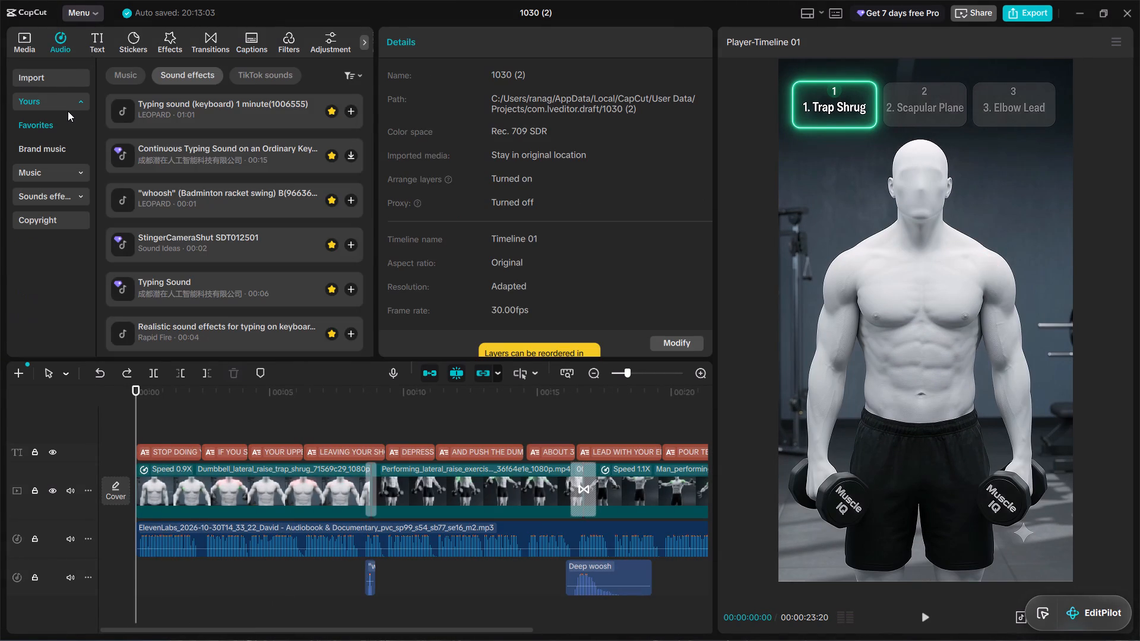
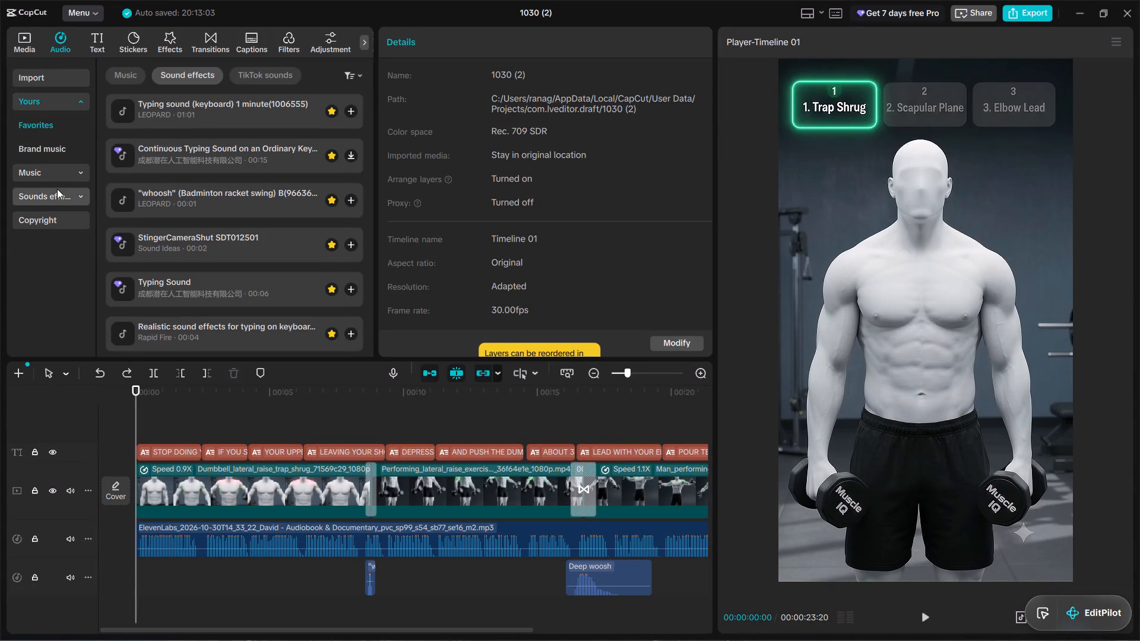
Search the sound effects library for suspense.
click(63, 204)
click(163, 79)
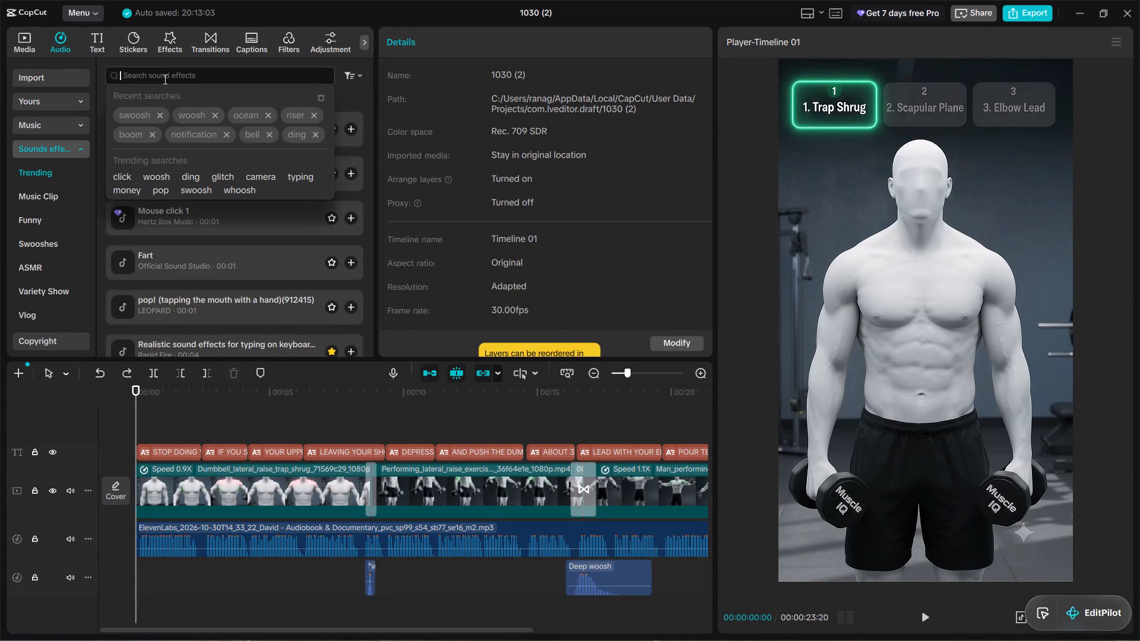
text(suspense)
key(Return)
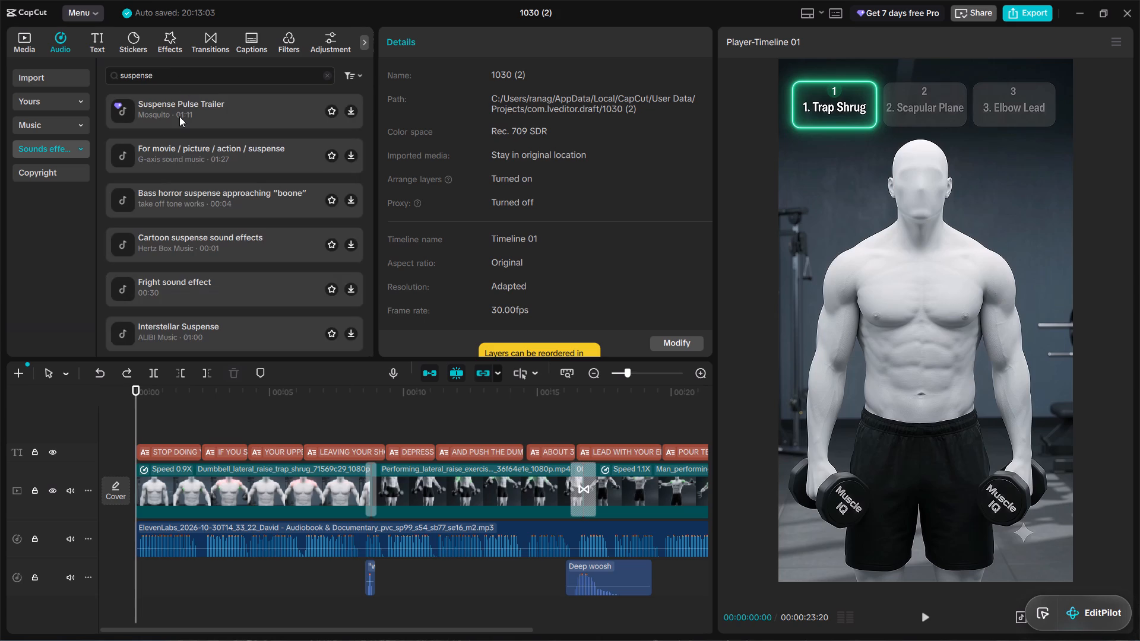
Audition the suspense sound effects, from Suspense Pulse Trailer down to the "Pawn" suspense piano sound.
click(179, 116)
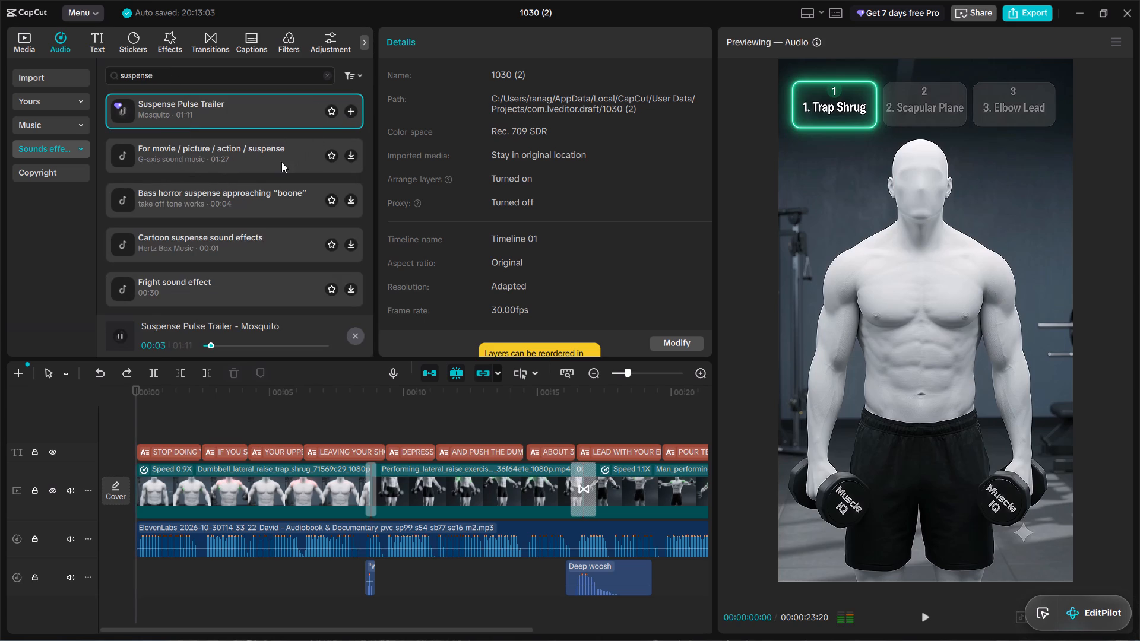
click(249, 160)
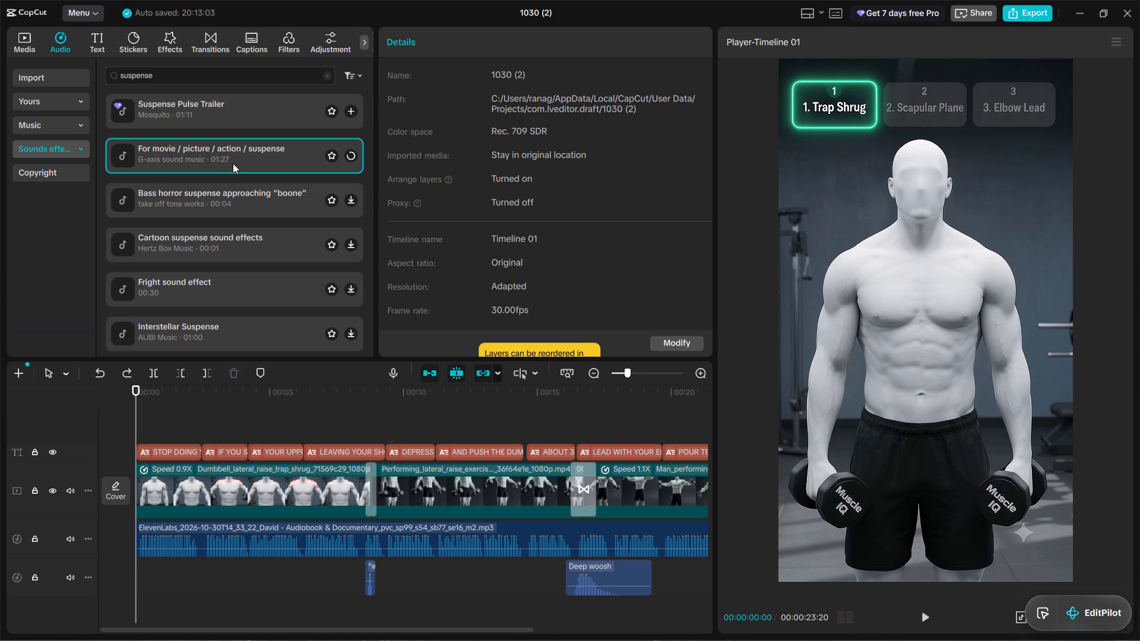
click(241, 188)
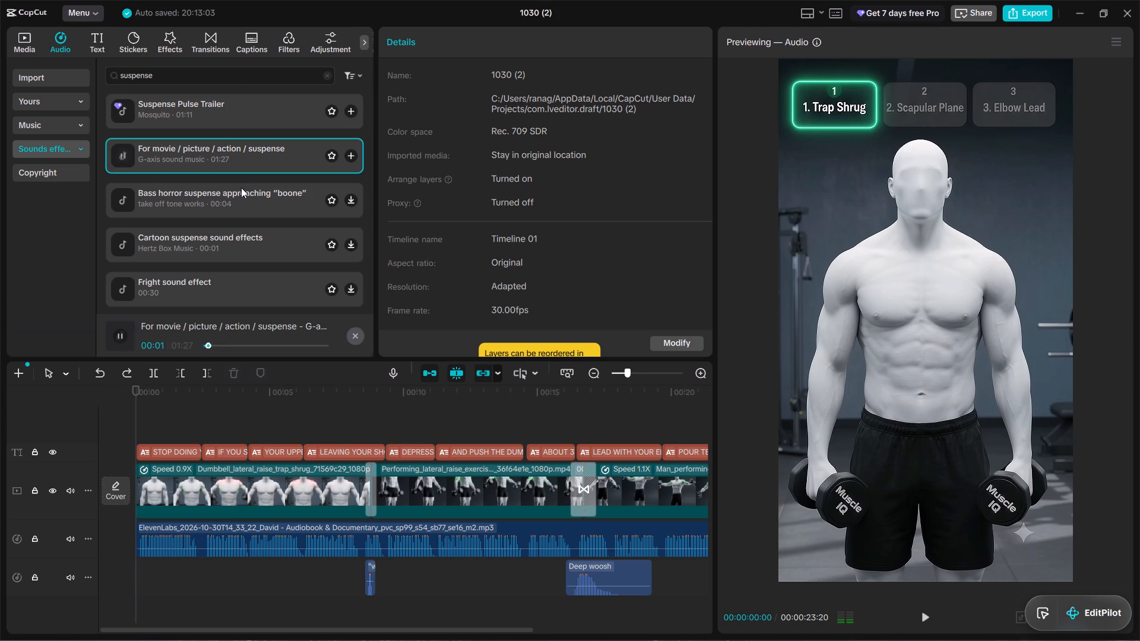
click(240, 246)
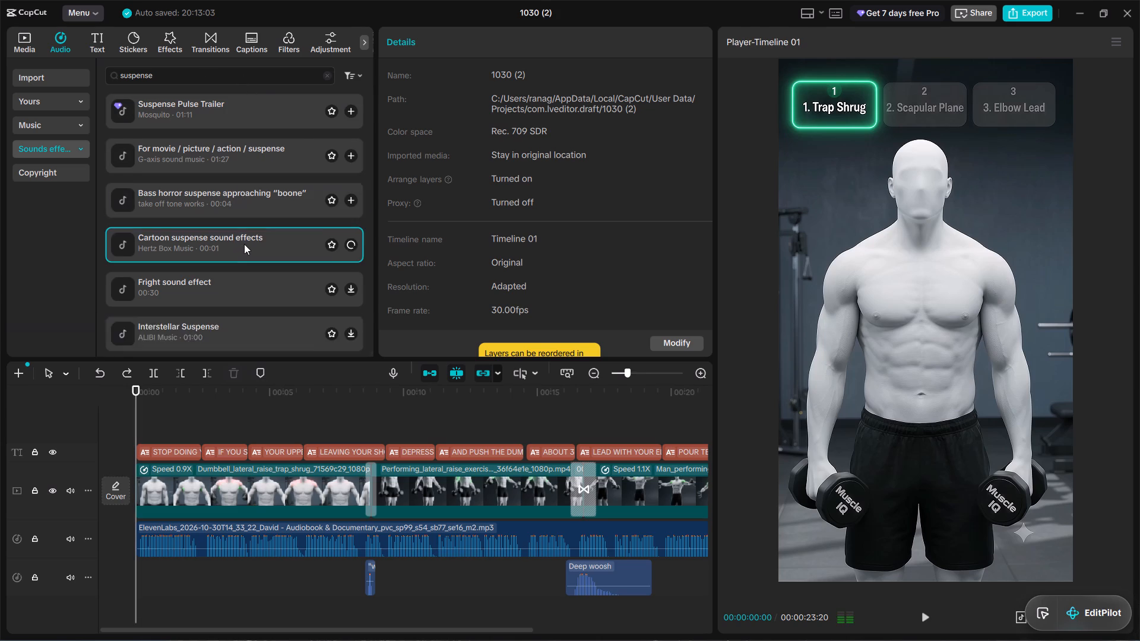
scroll(245, 246, down, 1)
click(229, 220)
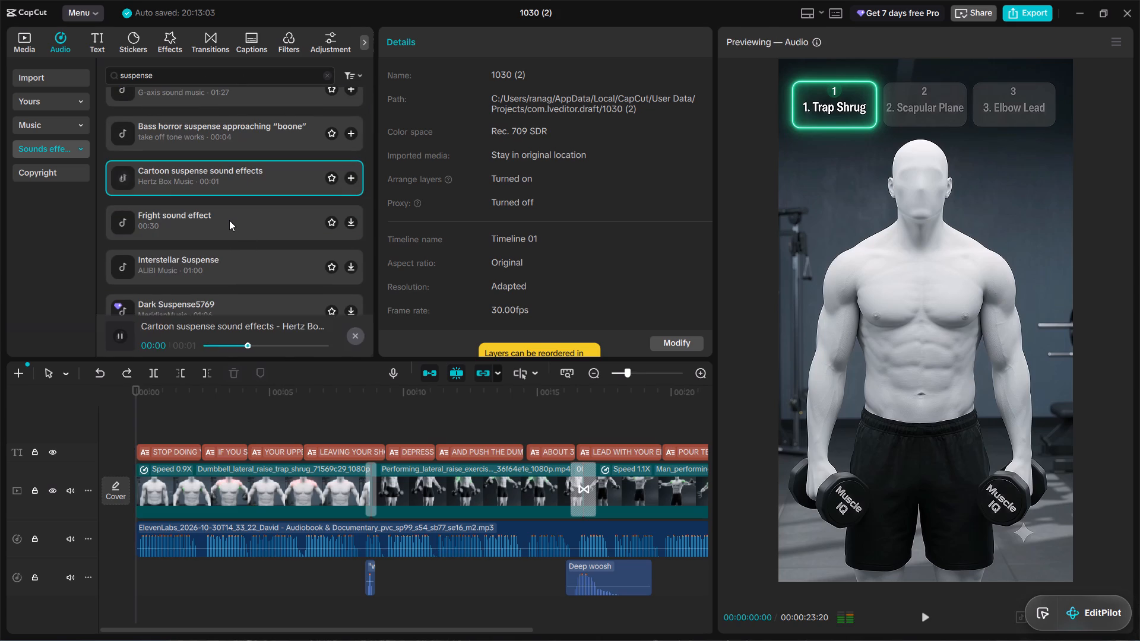
scroll(235, 227, down, 2)
scroll(237, 137, up, 1)
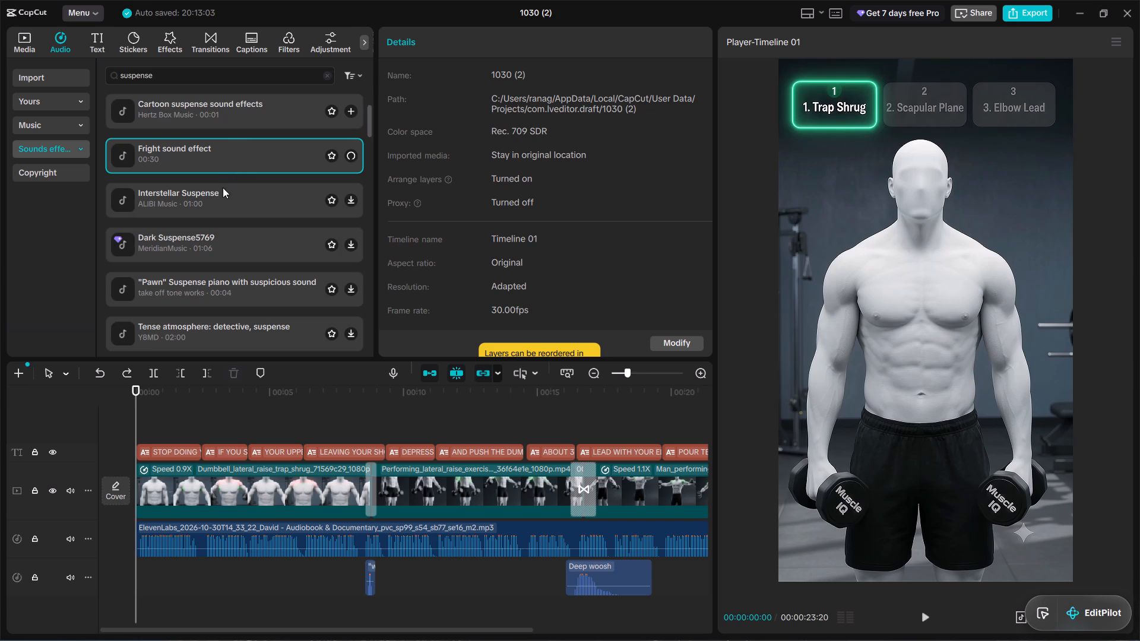
click(213, 195)
scroll(220, 204, down, 1)
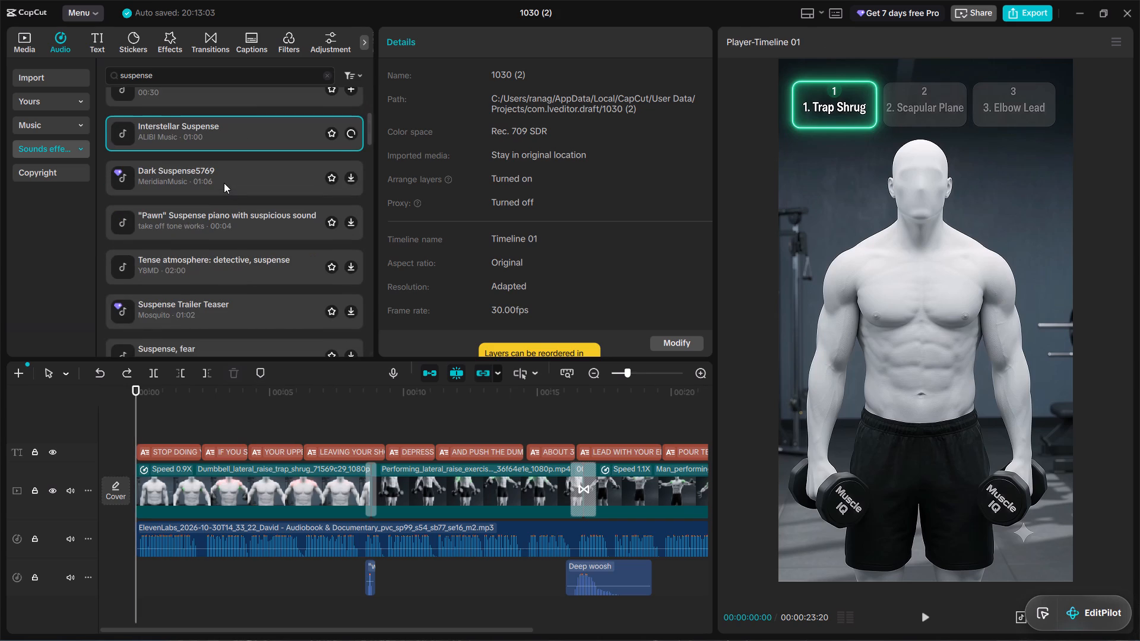
click(224, 183)
scroll(221, 186, down, 1)
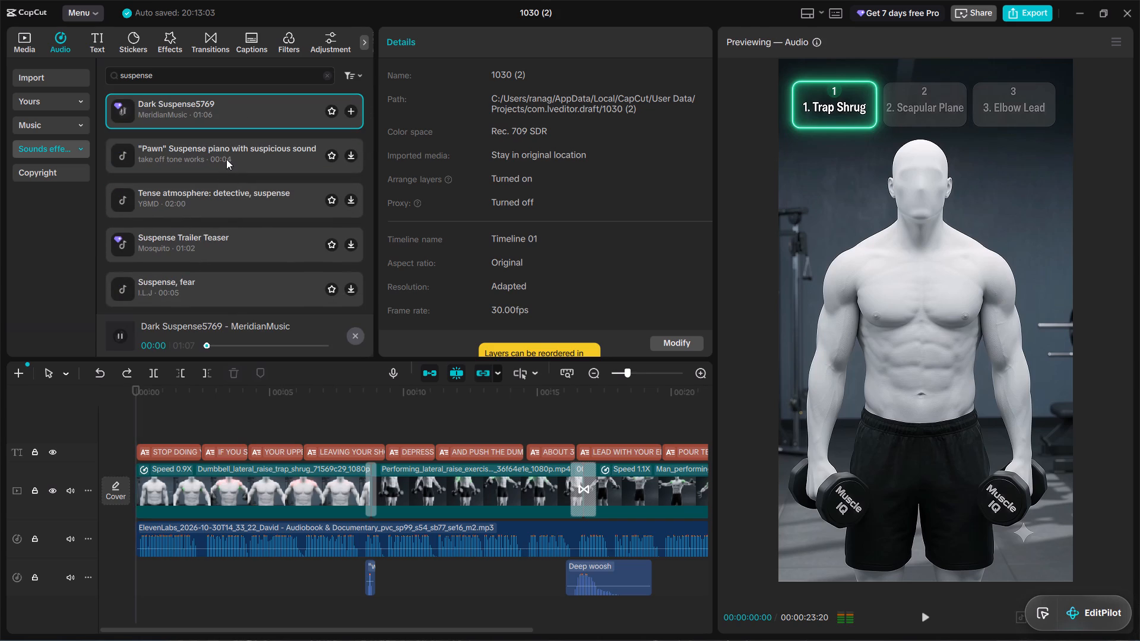
click(226, 159)
scroll(239, 180, down, 1)
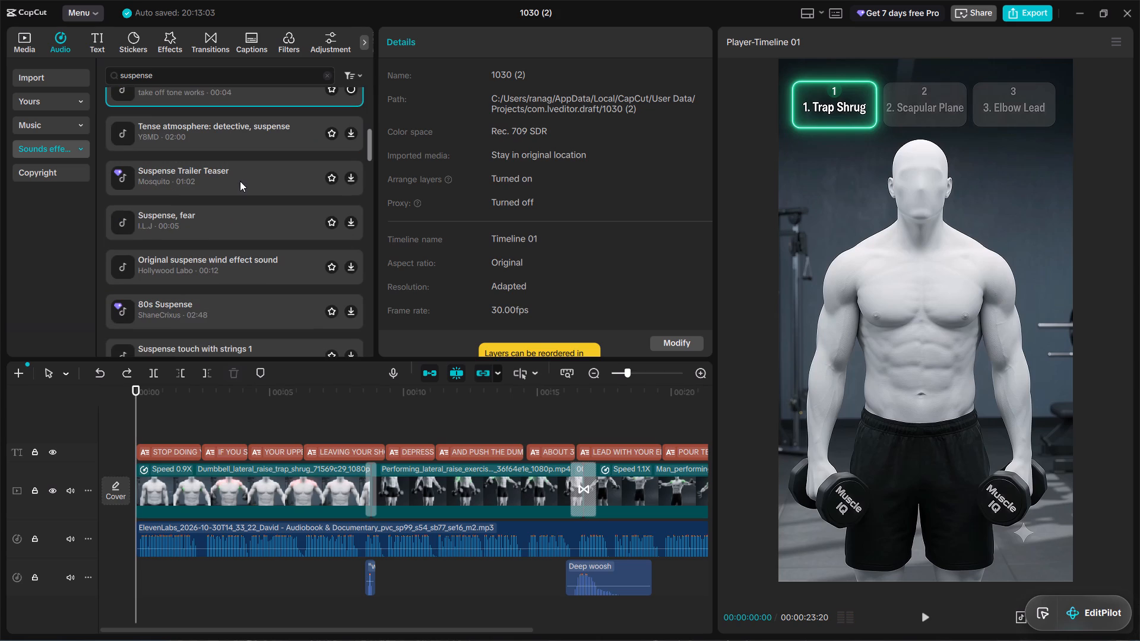
scroll(230, 162, up, 4)
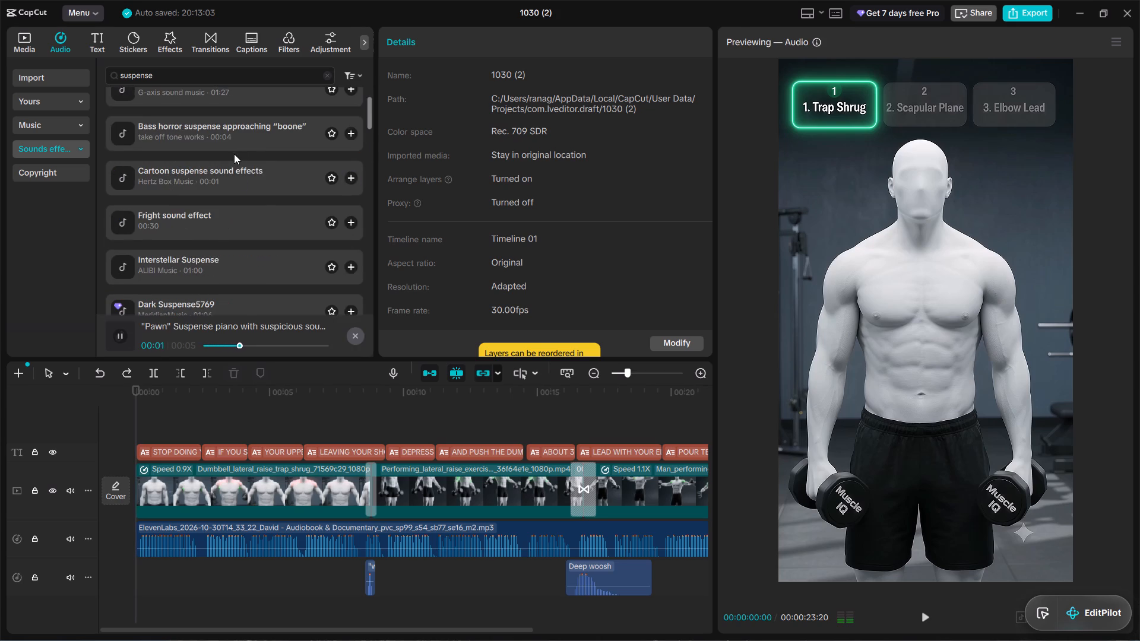
scroll(242, 146, up, 3)
Add the Suspense Pulse Trailer sound at the start of the timeline and play the opening.
click(353, 110)
key(space)
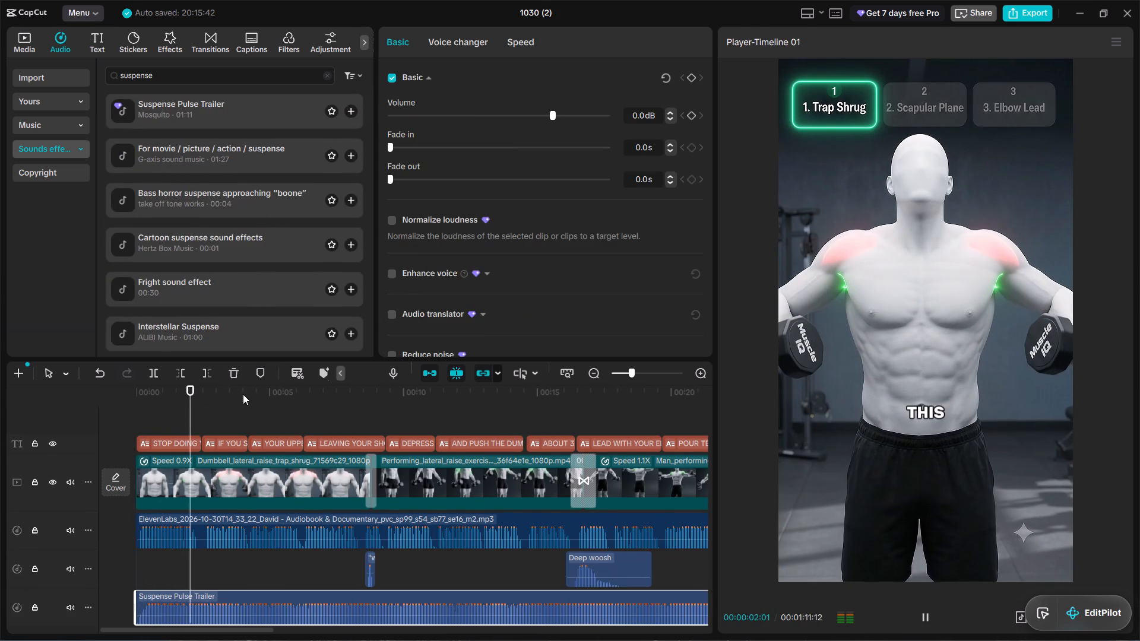
key(space)
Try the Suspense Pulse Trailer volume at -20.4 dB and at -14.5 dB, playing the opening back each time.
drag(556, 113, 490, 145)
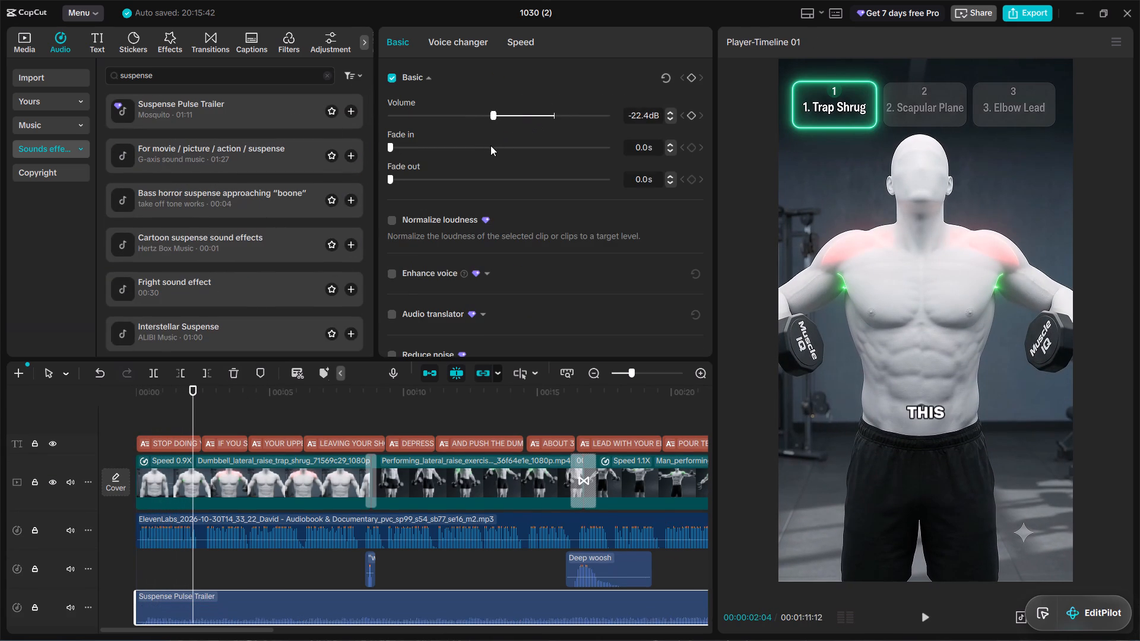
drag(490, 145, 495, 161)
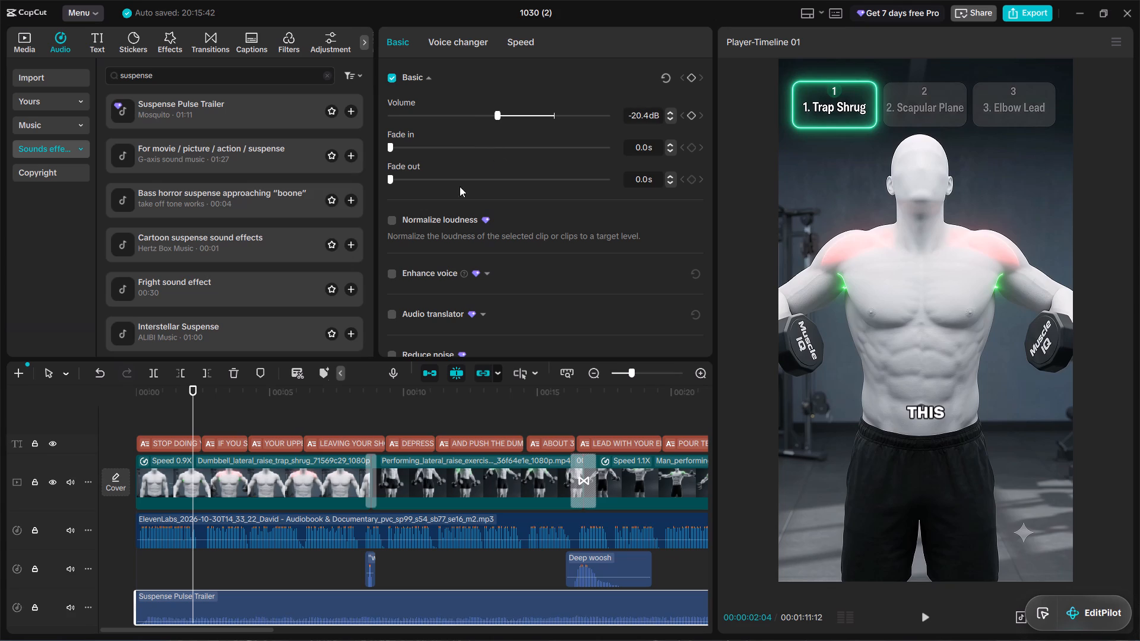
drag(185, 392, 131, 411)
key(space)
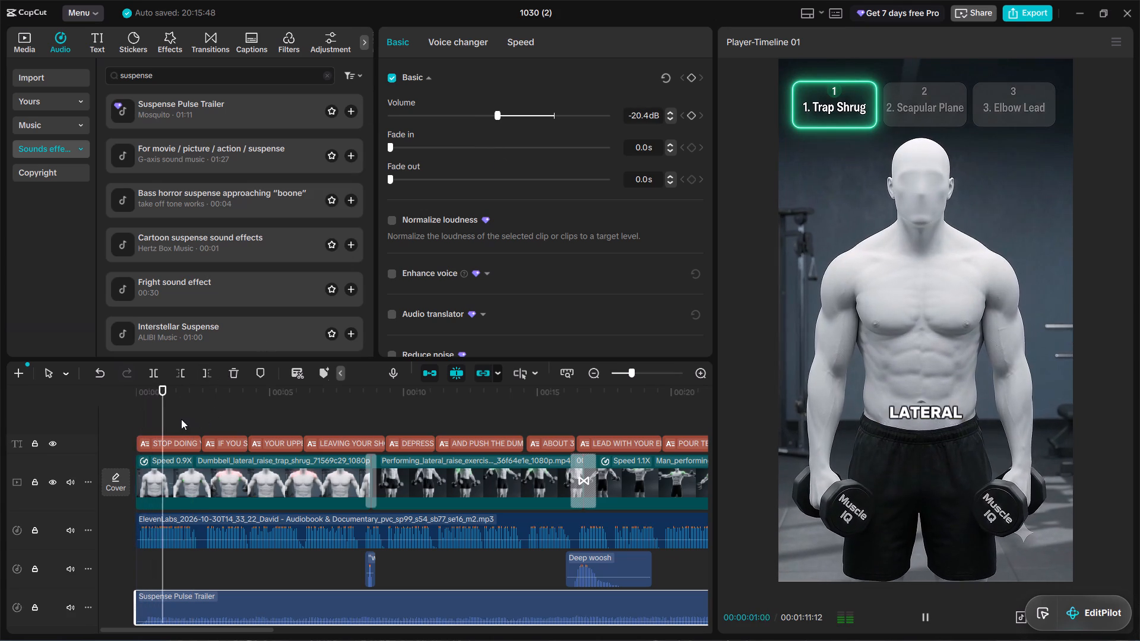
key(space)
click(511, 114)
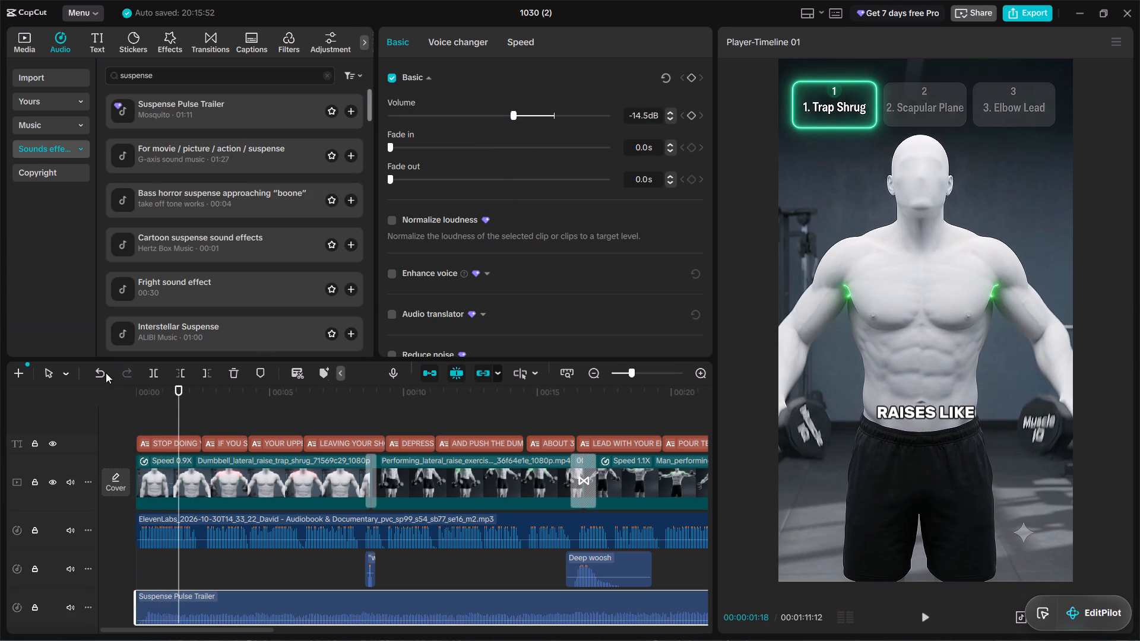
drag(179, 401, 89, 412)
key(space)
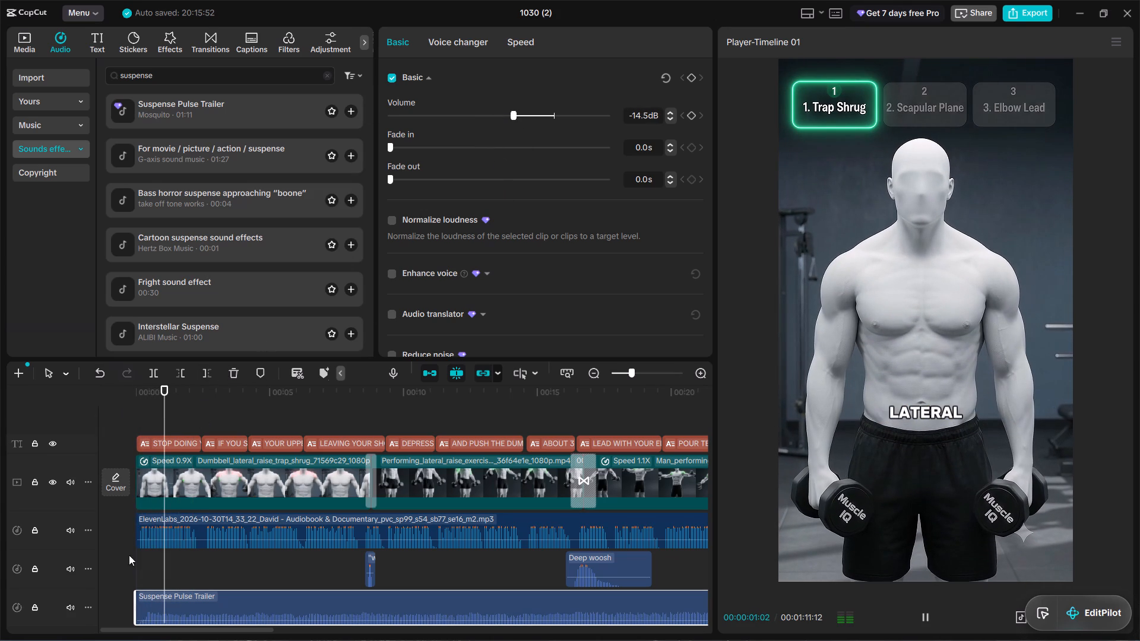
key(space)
Trim about 9 frames off the start of Suspense Pulse Trailer, move it back to the timeline start, and play the opening.
drag(150, 609, 147, 604)
drag(134, 592, 146, 592)
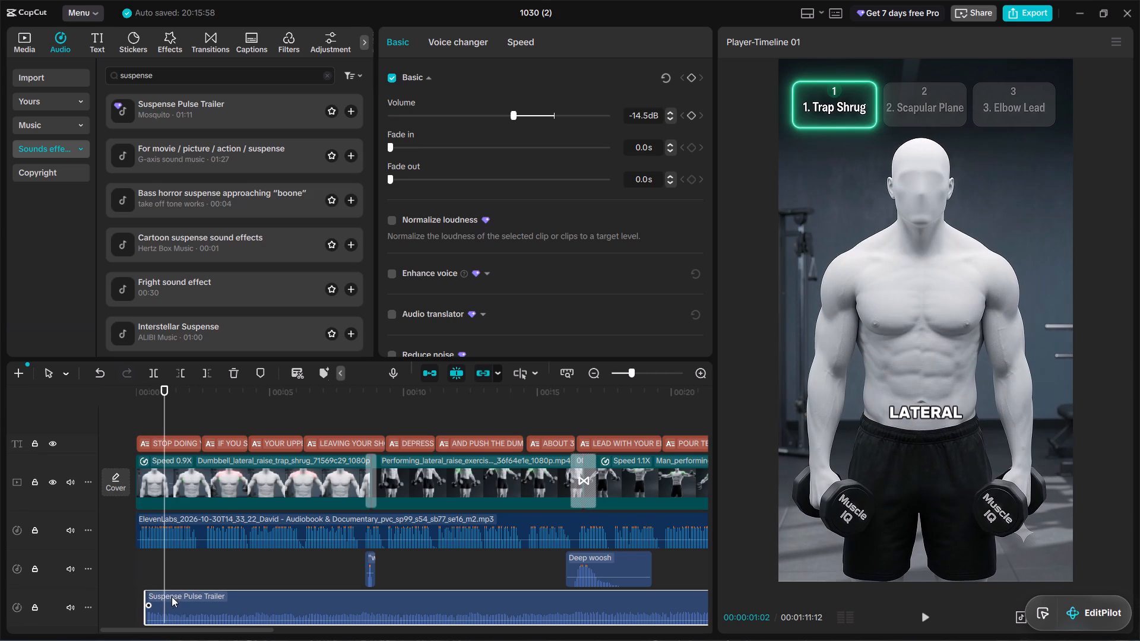
click(145, 594)
drag(170, 595, 163, 595)
drag(148, 394, 125, 396)
key(space)
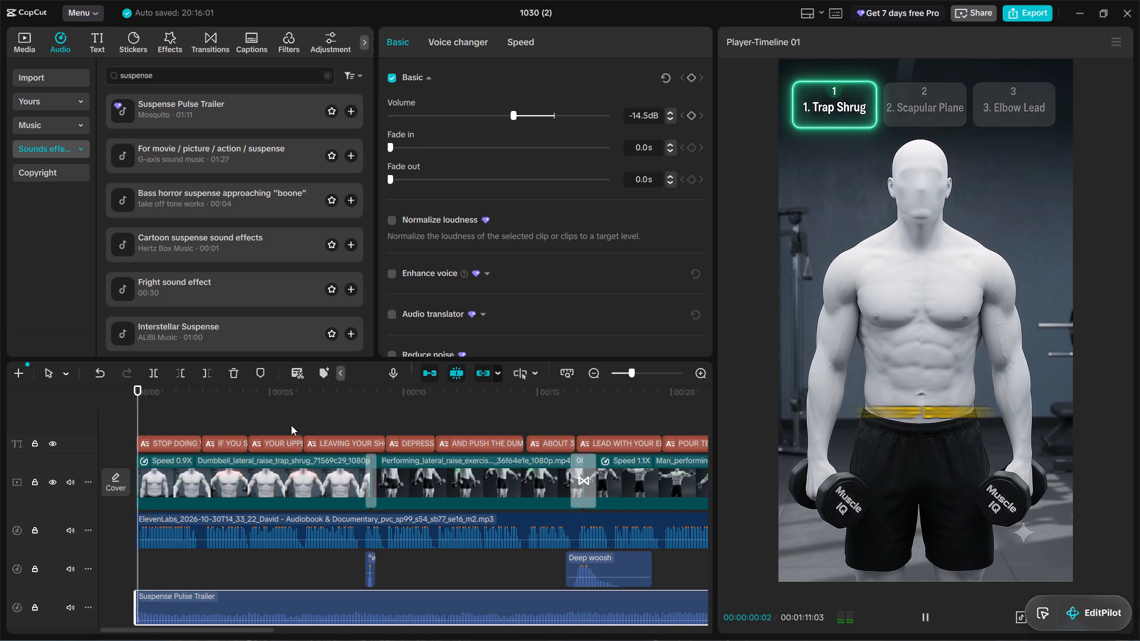
key(space)
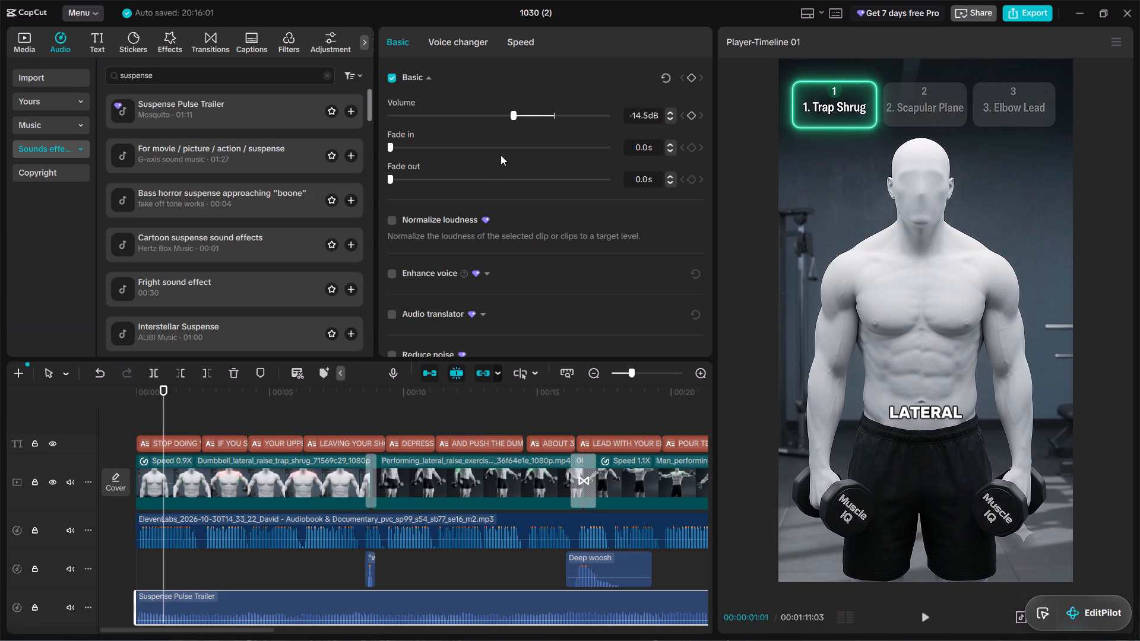
Set the Suspense Pulse Trailer volume to -9.5 dB and play back from the start to the first transition.
click(524, 110)
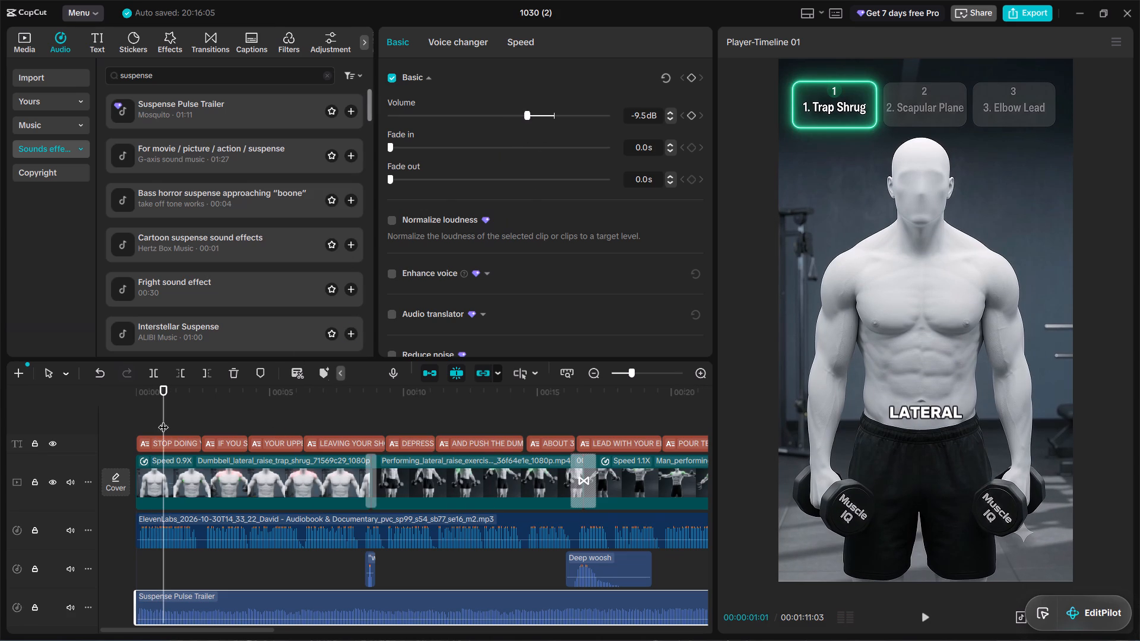
drag(157, 413, 93, 413)
key(space)
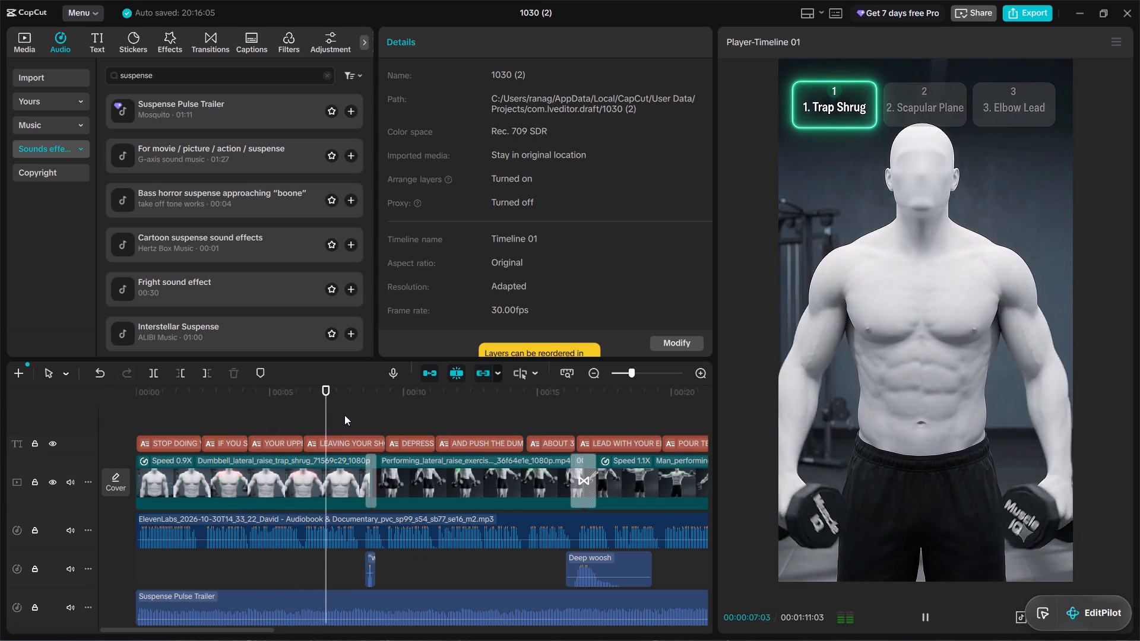
key(space)
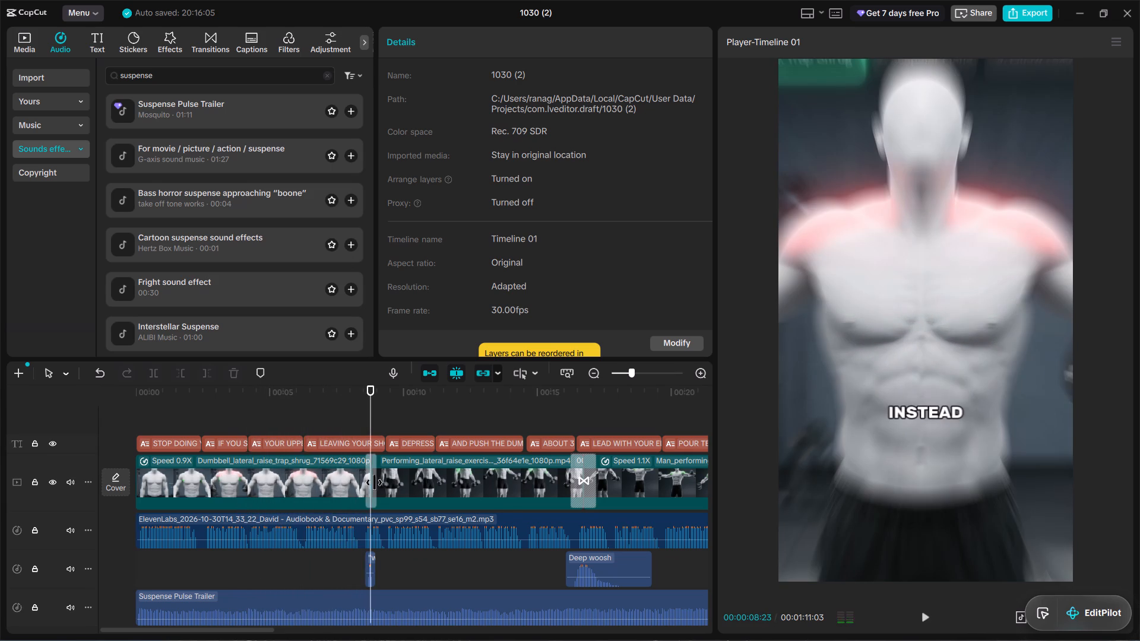
Trim the end of Suspense Pulse Trailer to 00:00:08:17, just before the first transition, and play the result from the start.
click(340, 602)
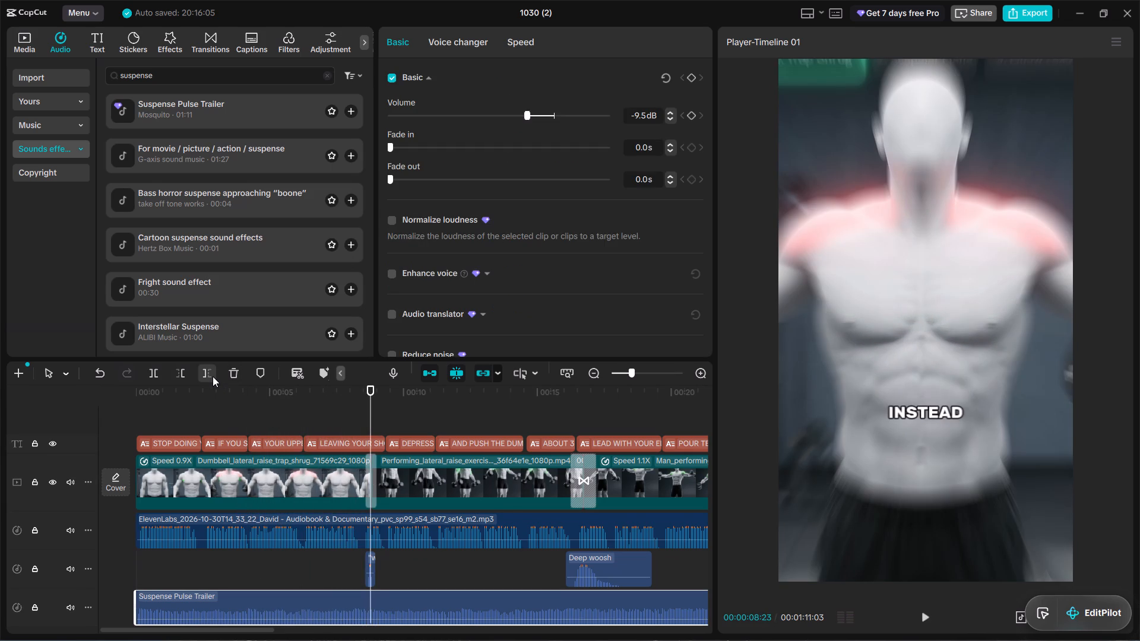
drag(370, 411, 362, 412)
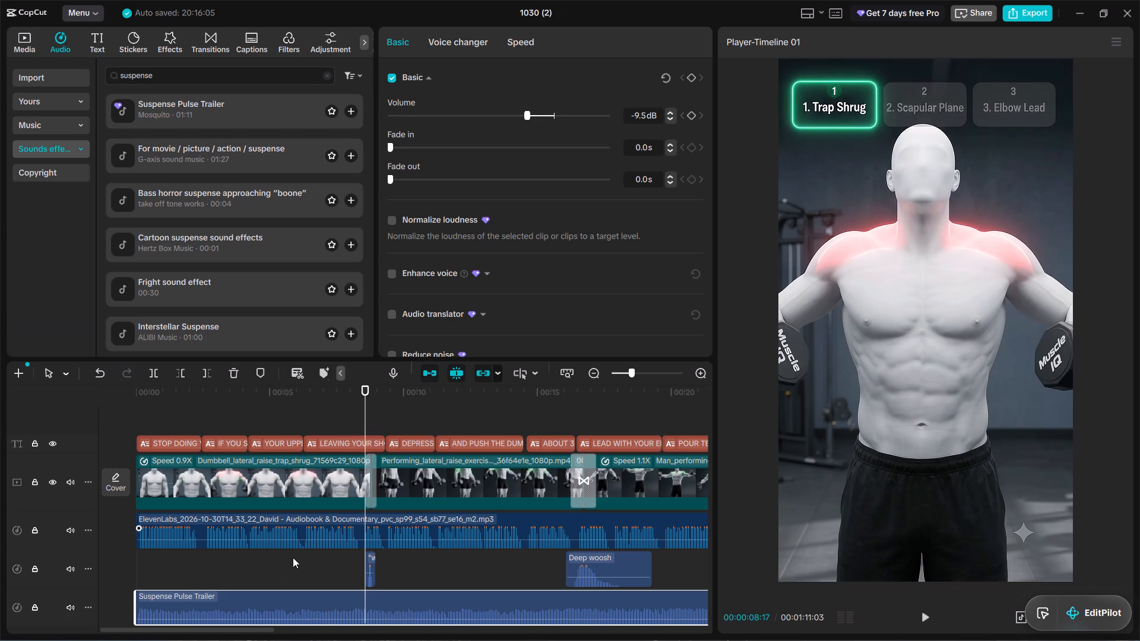
click(207, 377)
click(322, 412)
key(space)
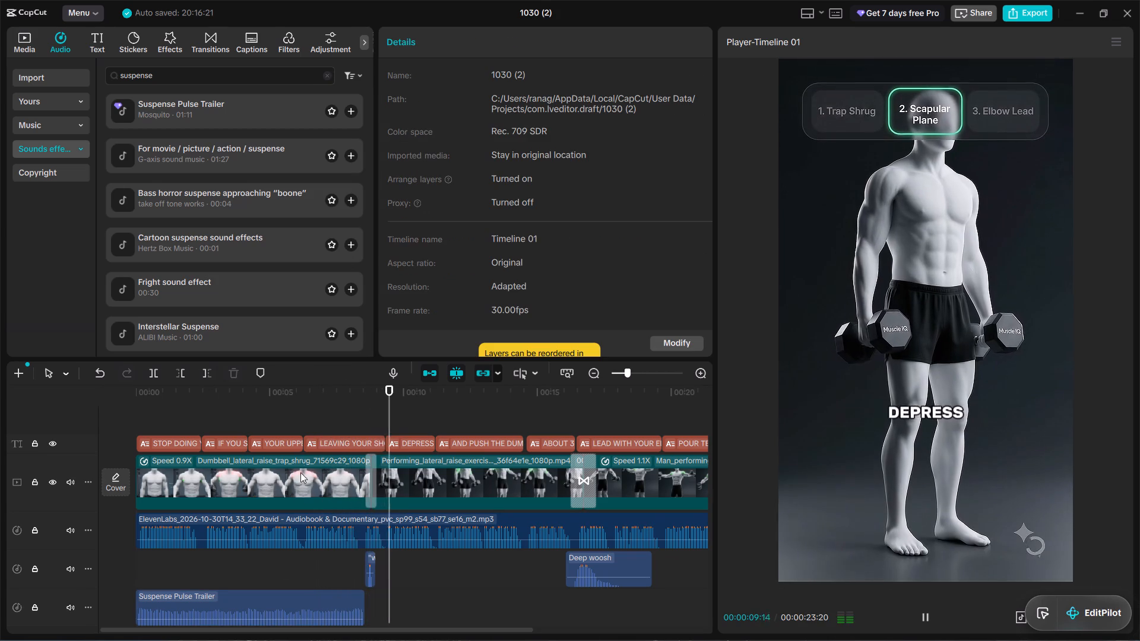
drag(196, 398, 123, 396)
key(space)
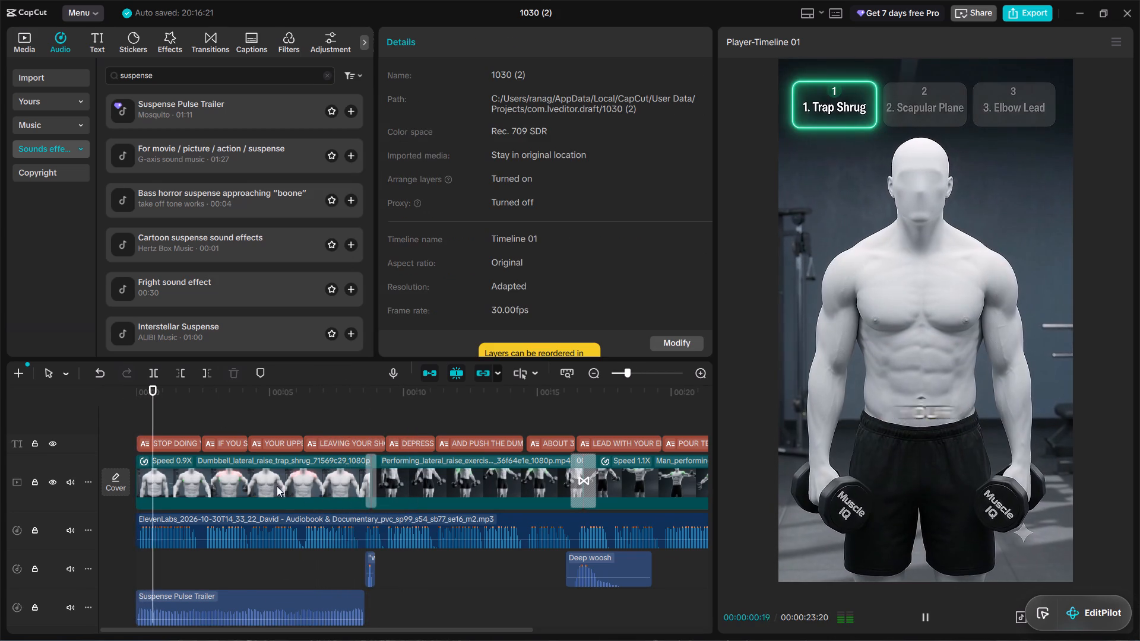
click(281, 592)
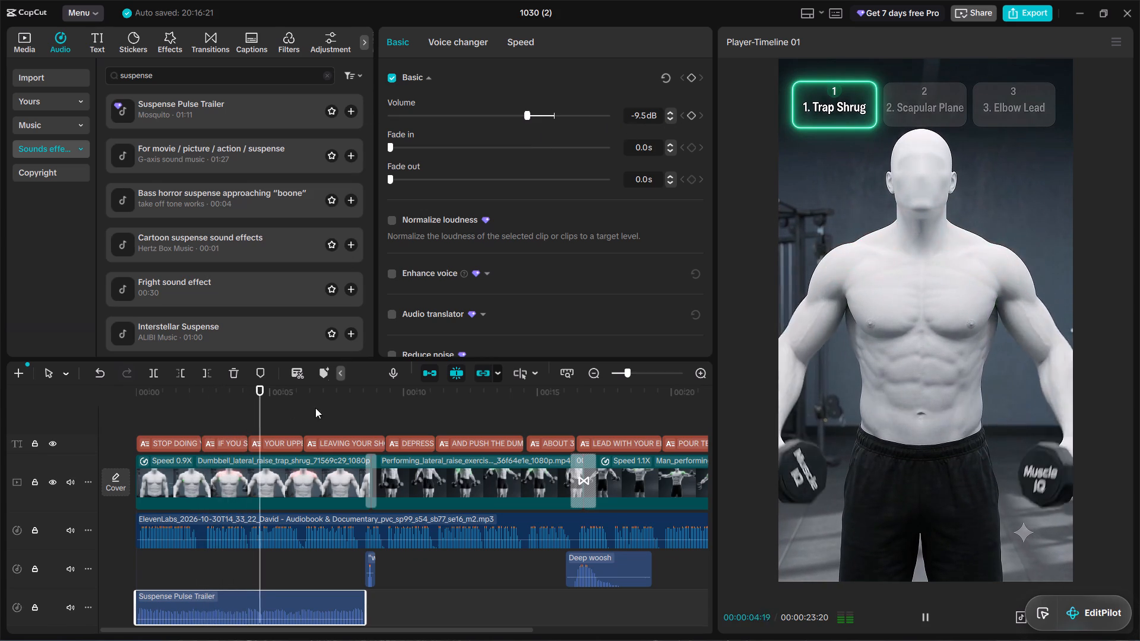
Combine all captions, video clips, transitions and audio on the timeline into one compound clip.
scroll(585, 486, left, 2)
drag(666, 627, 534, 539)
drag(559, 427, 255, 421)
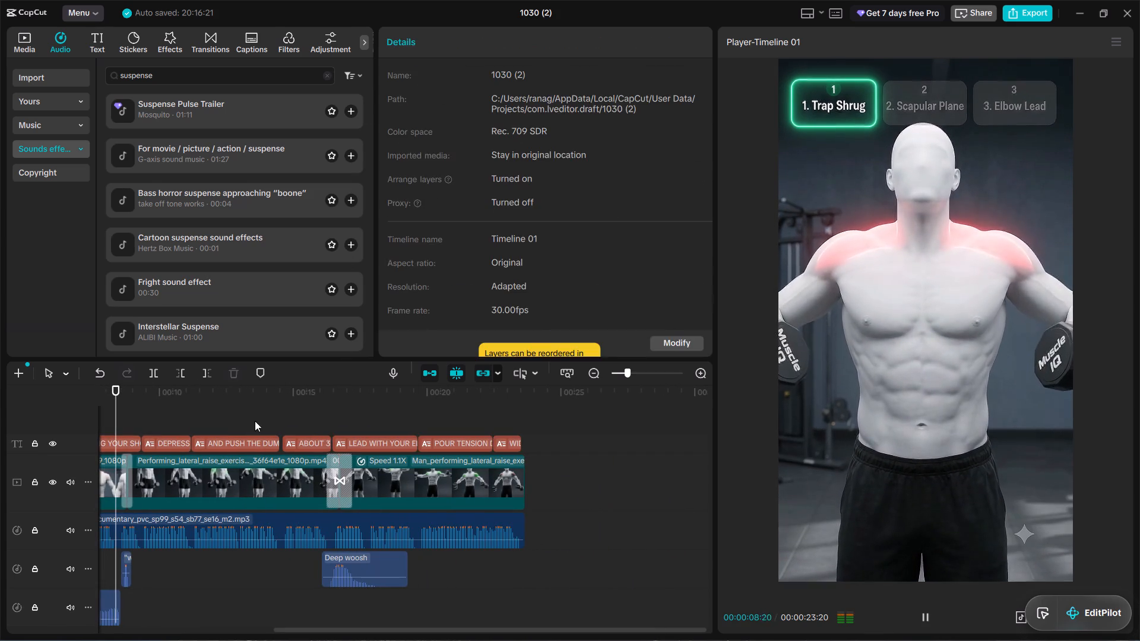
drag(255, 421, 7, 640)
right_click(284, 483)
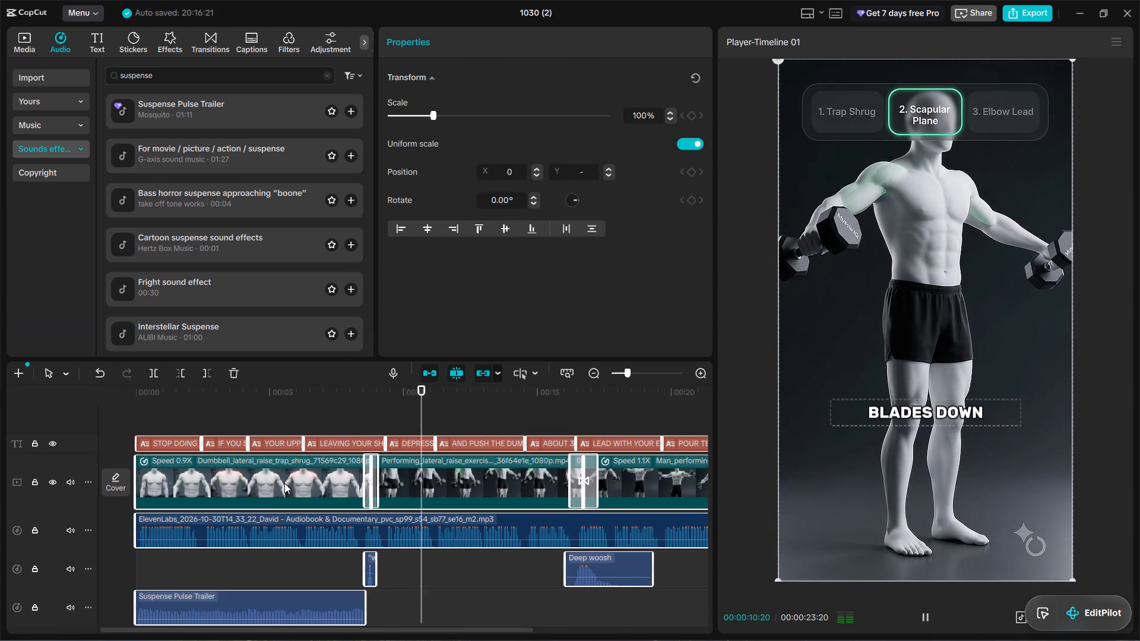
click(383, 447)
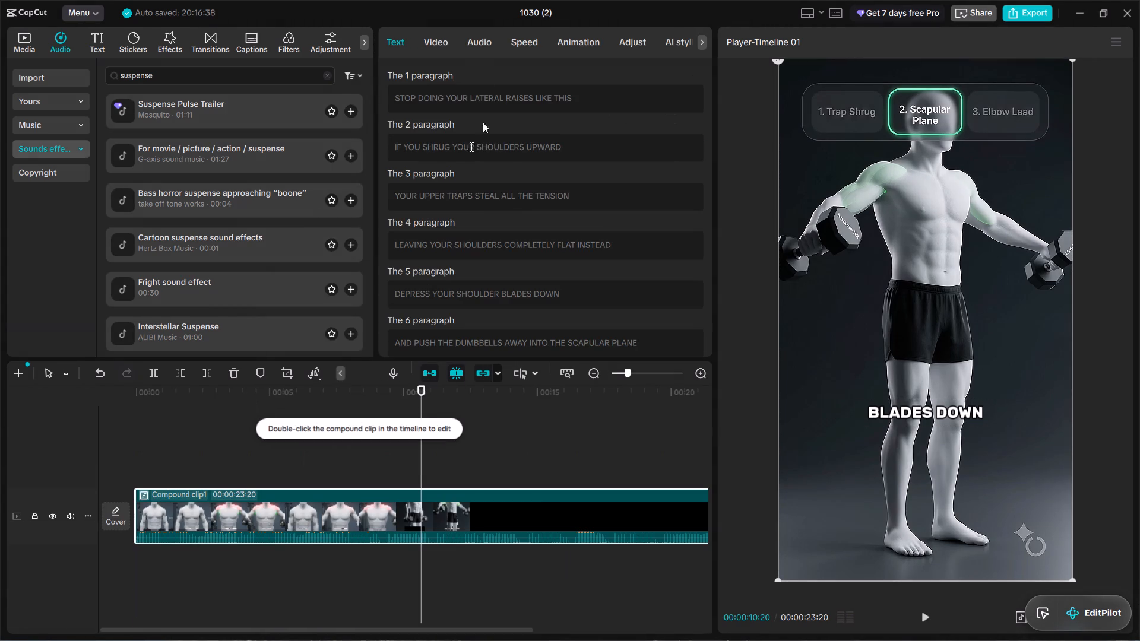
Turn on motion blur for the compound clip.
click(430, 47)
scroll(555, 285, down, 11)
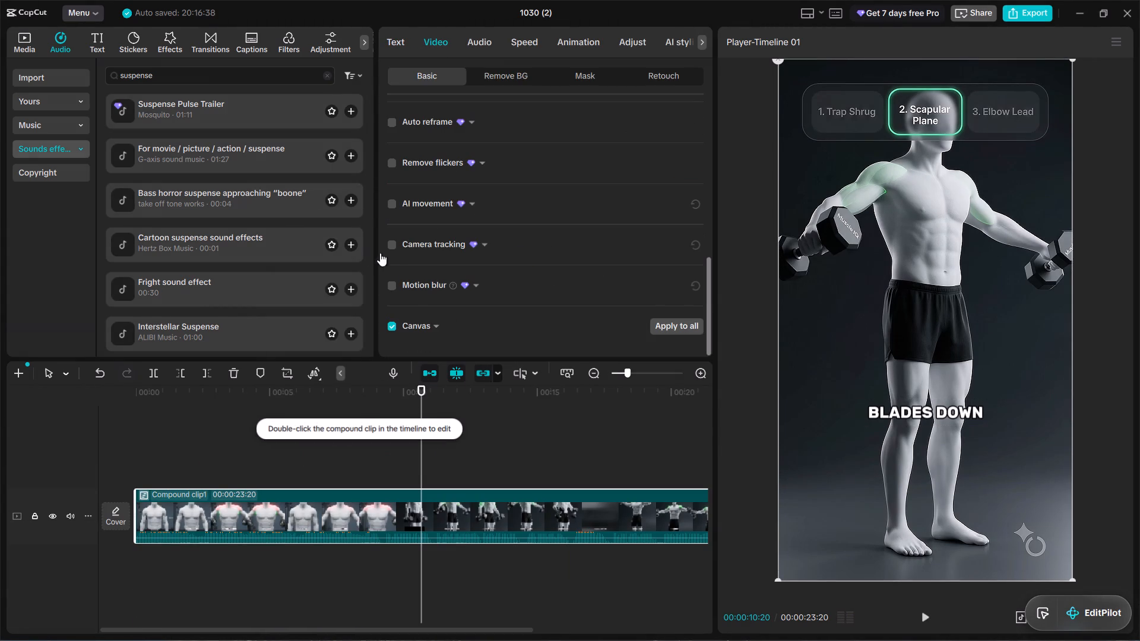
click(394, 284)
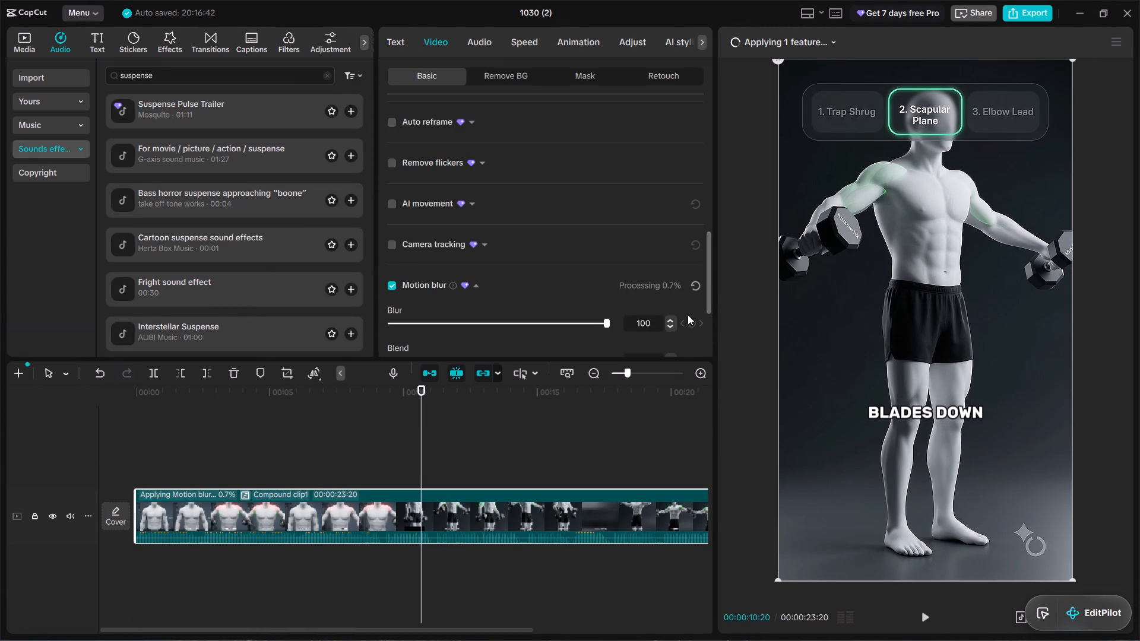
Set the compound clip's motion blur amount to 1.
drag(603, 321, 392, 323)
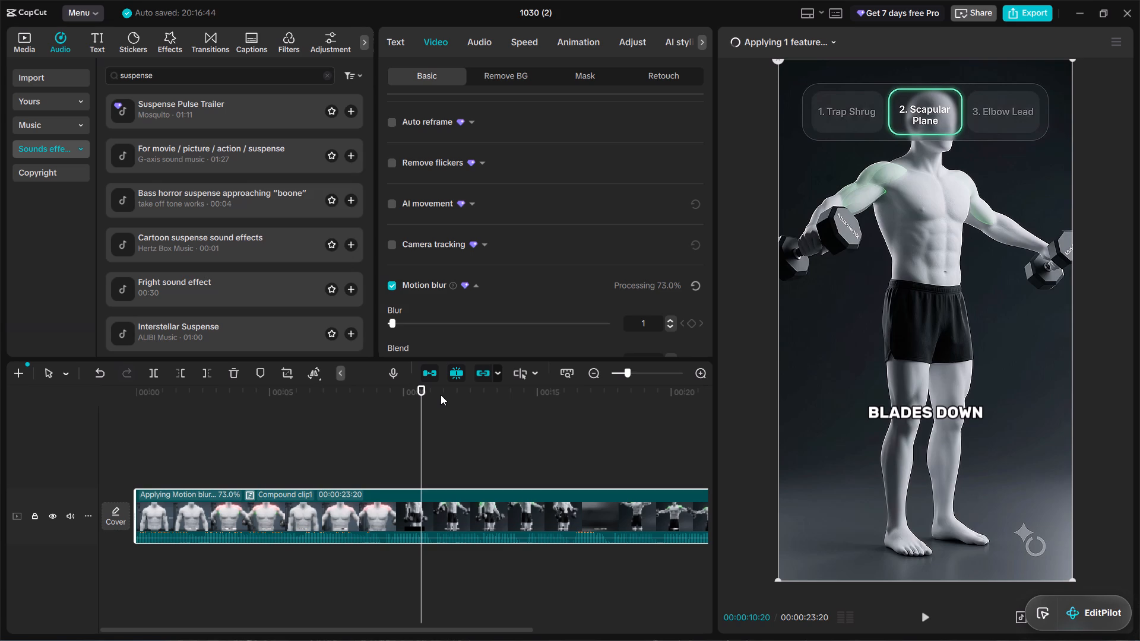
click(1082, 2)
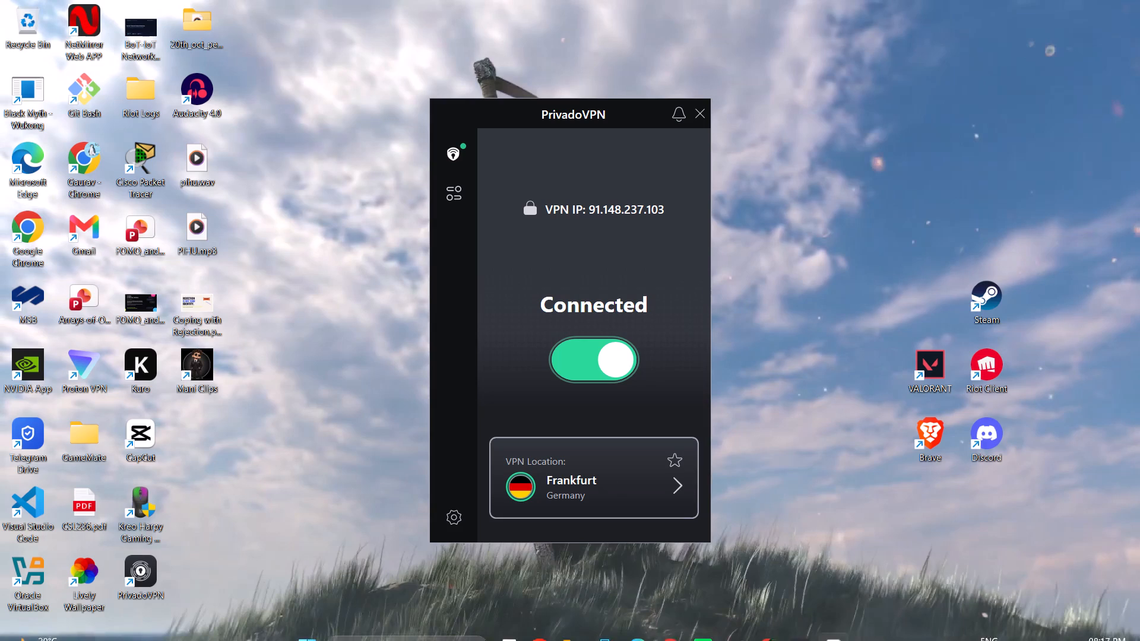
click(771, 617)
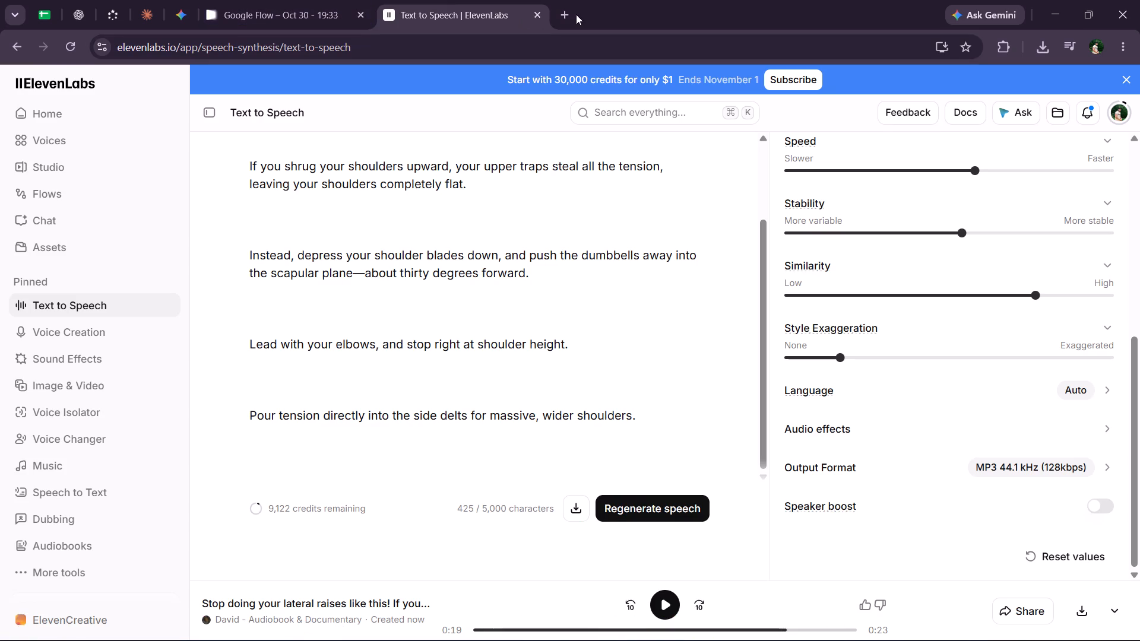
click(576, 14)
click(552, 14)
click(572, 13)
click(547, 278)
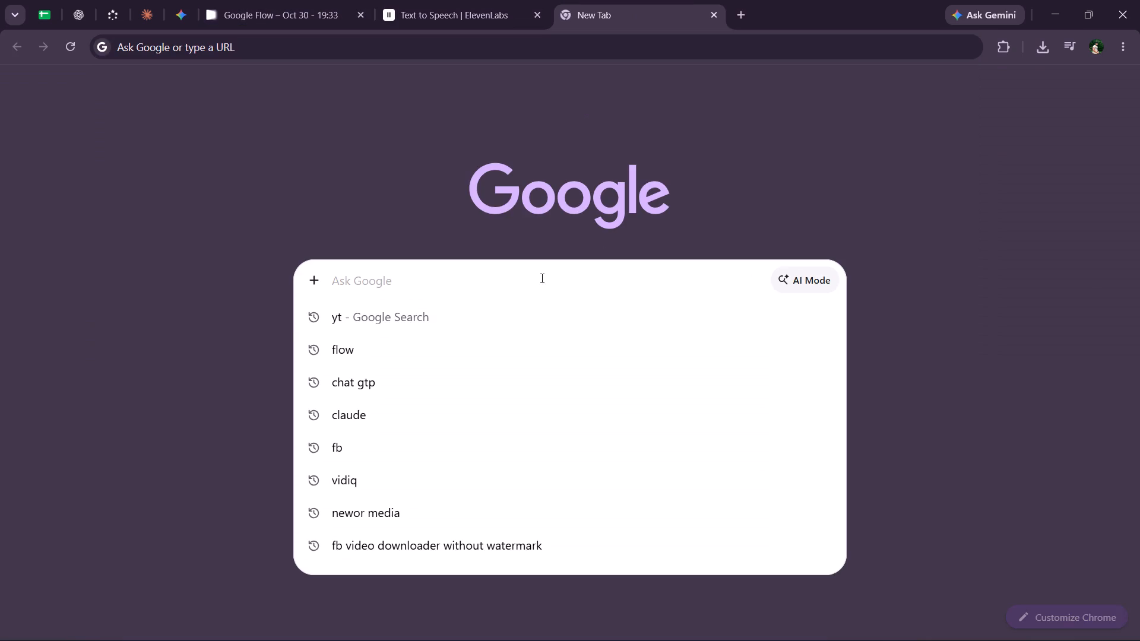
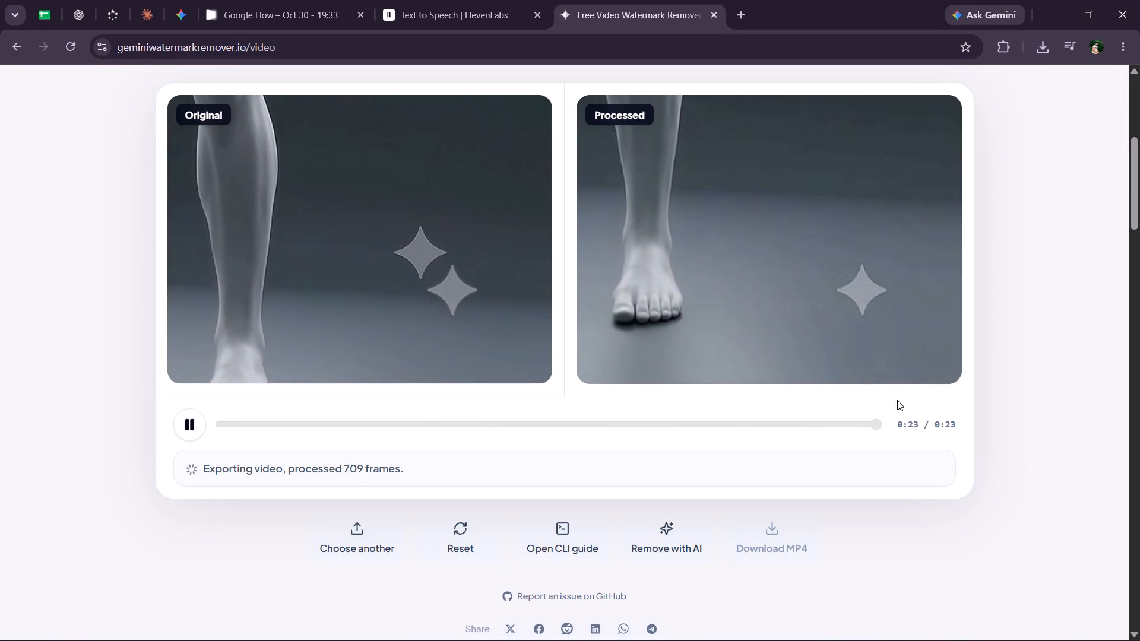
Download the watermark-cleaned video as an MP4.
click(786, 498)
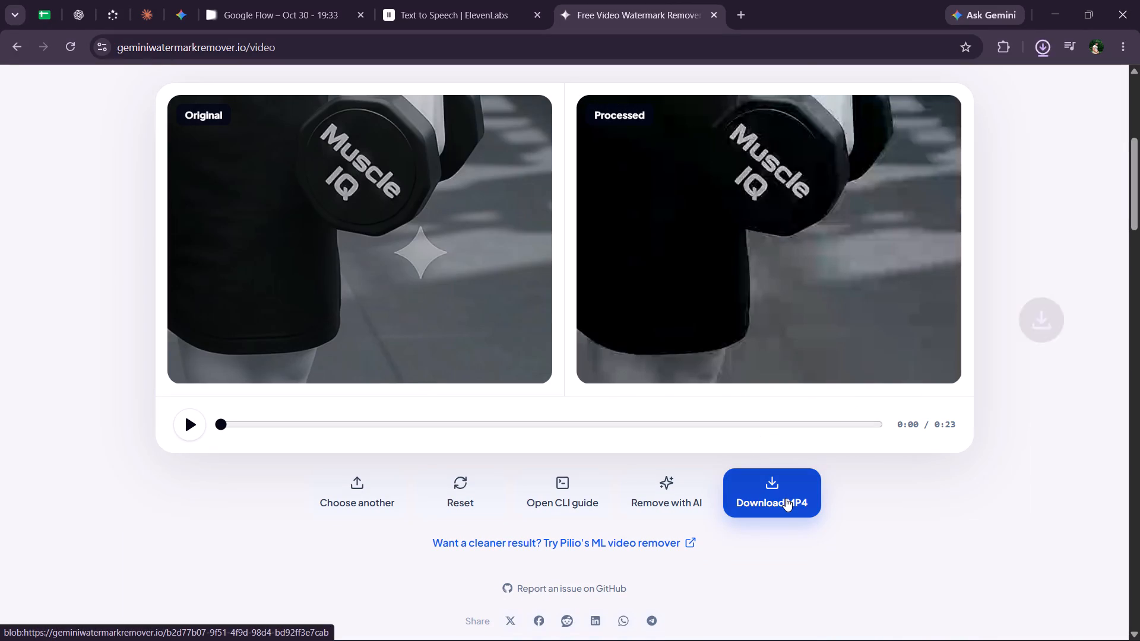
Open the downloaded MP4 in Media Player and play it full screen to check the watermark removal.
click(894, 91)
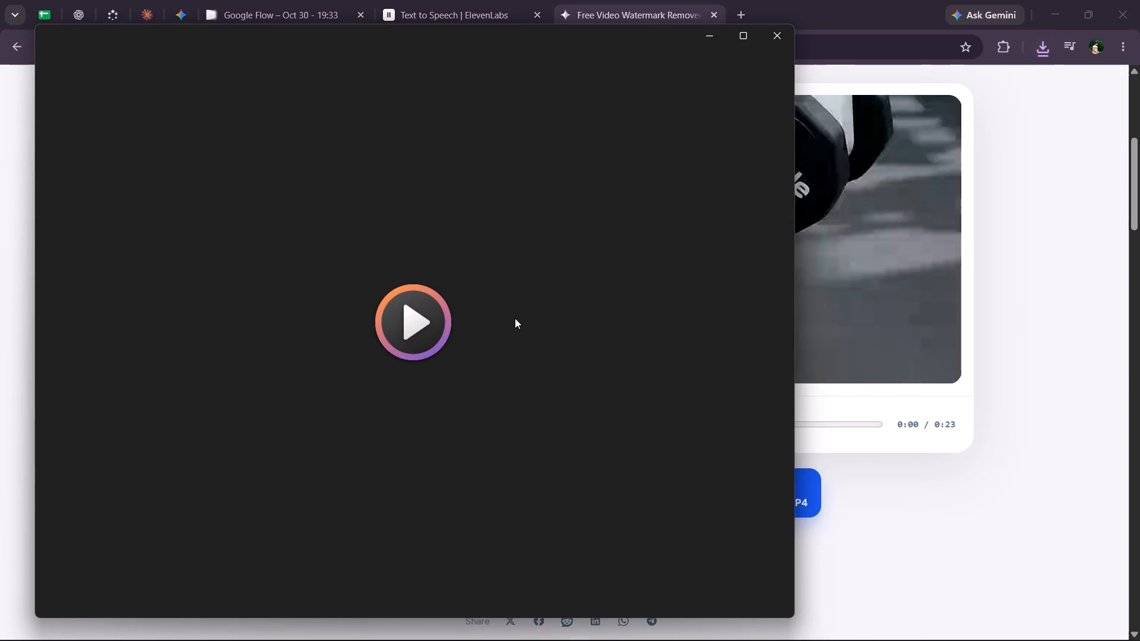
click(492, 479)
double_click(512, 462)
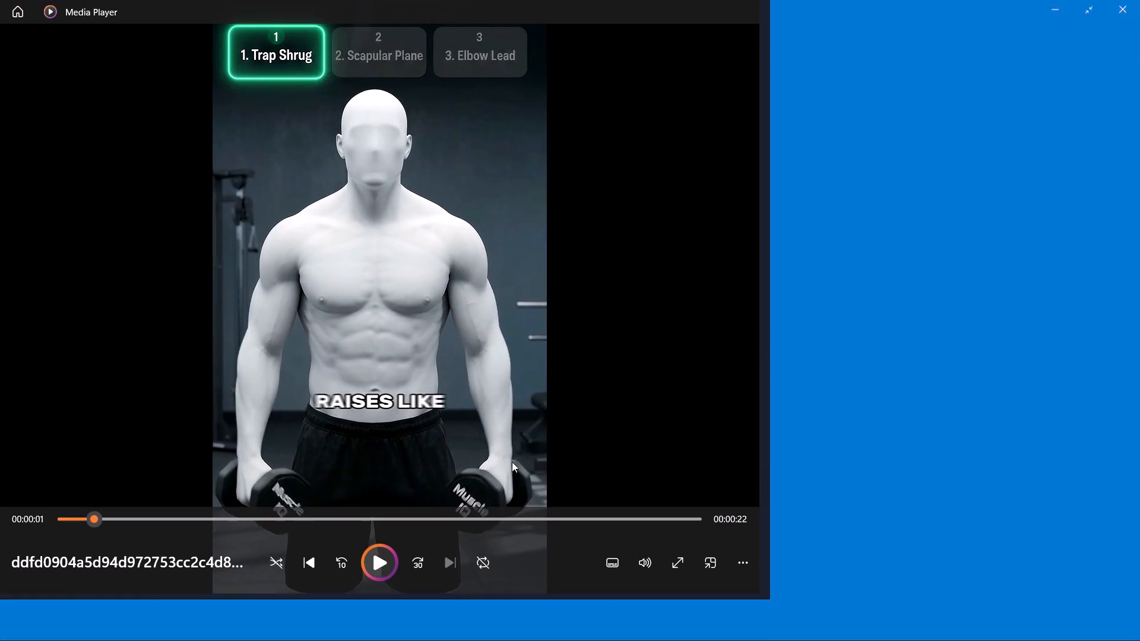
click(579, 578)
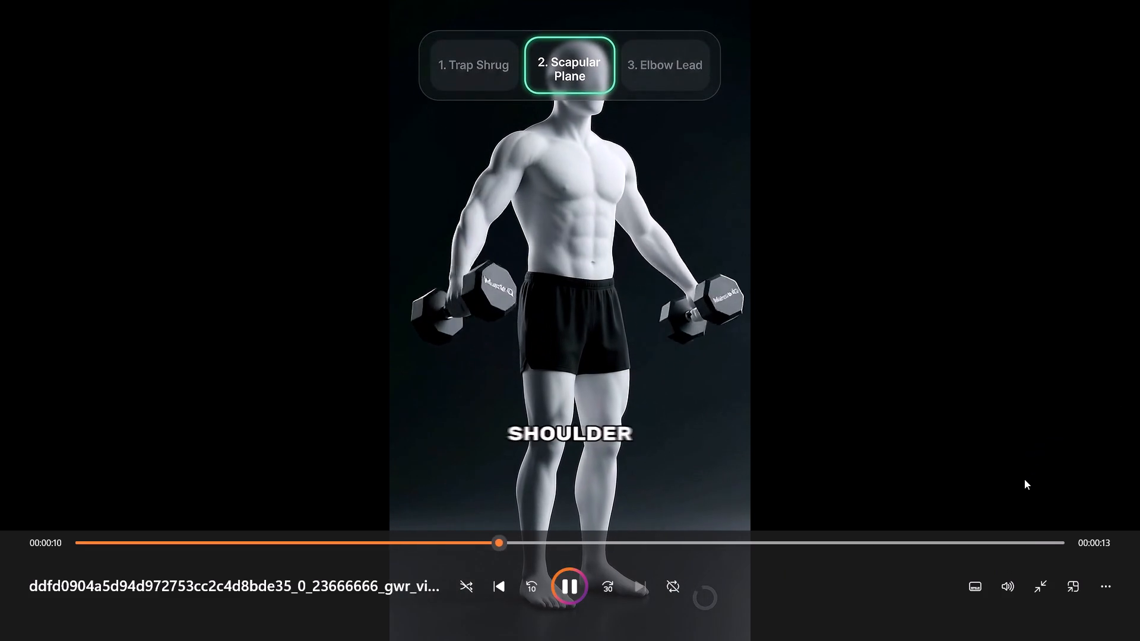
Recheck the Scapular Plane and Elbow Lead sections of the cleaned video for watermark traces, then exit full screen and close the player.
click(977, 494)
click(977, 494)
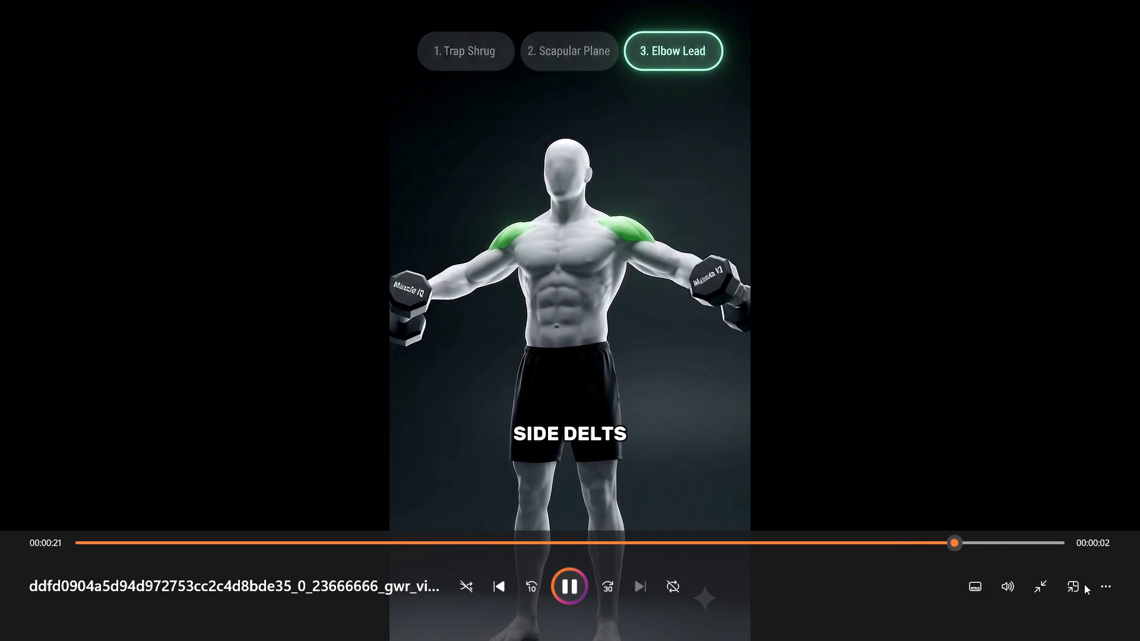
drag(706, 541, 552, 563)
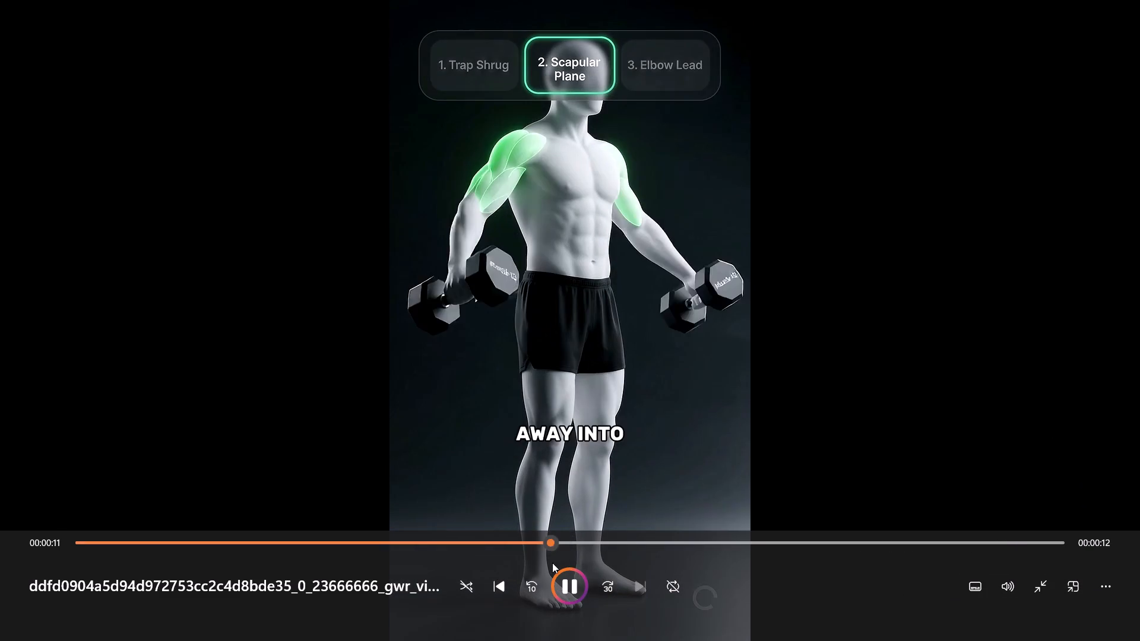
drag(552, 563, 673, 544)
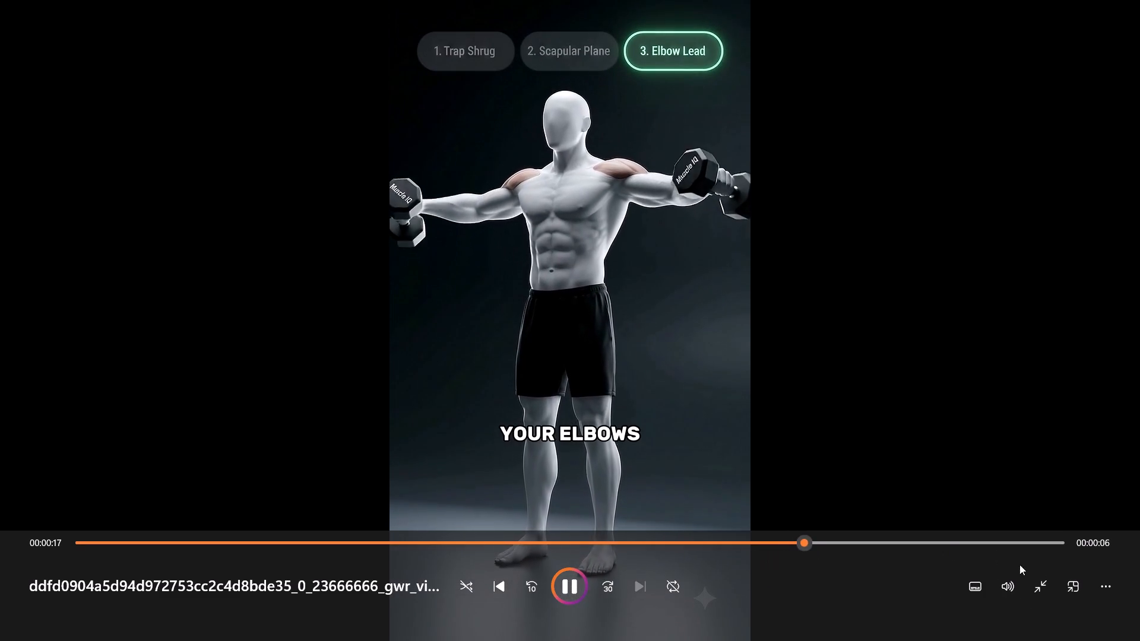
click(1047, 587)
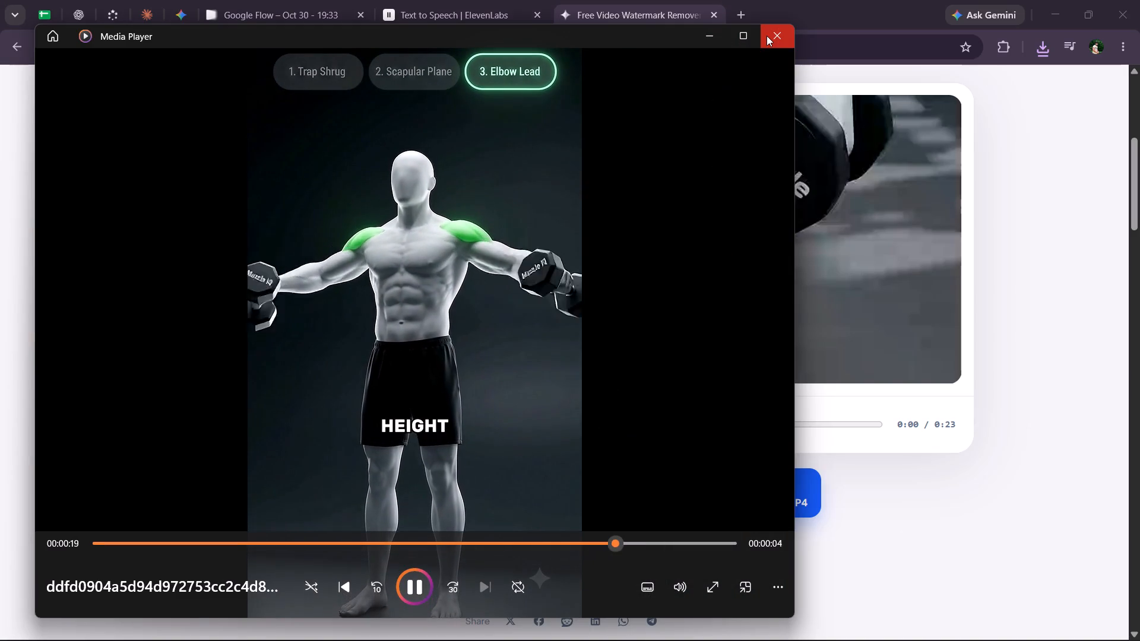
click(769, 34)
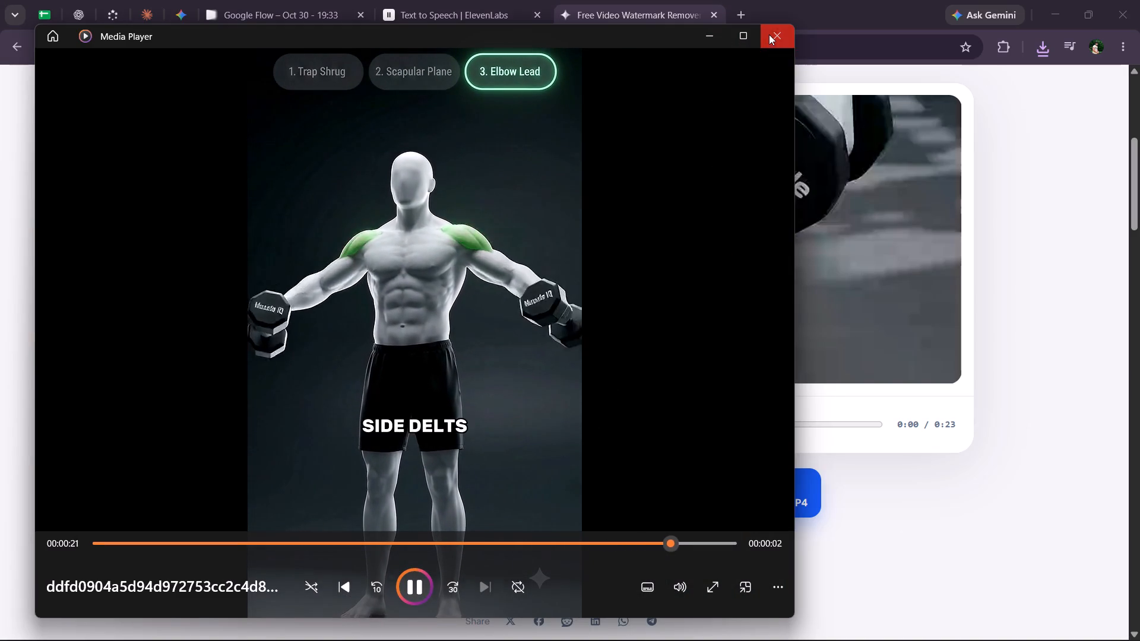
Close the video watermark remover page and minimize the Chrome window.
click(716, 17)
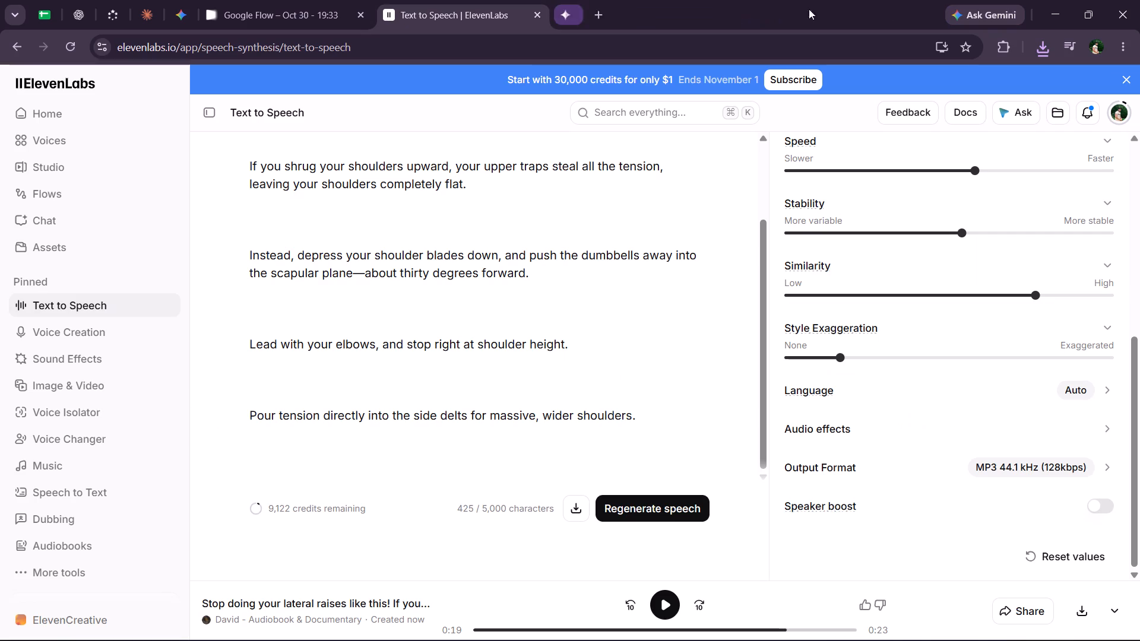
click(1055, 0)
Disconnect PrivadoVPN from the Frankfurt, Germany location and close its window.
drag(643, 335, 636, 339)
click(622, 347)
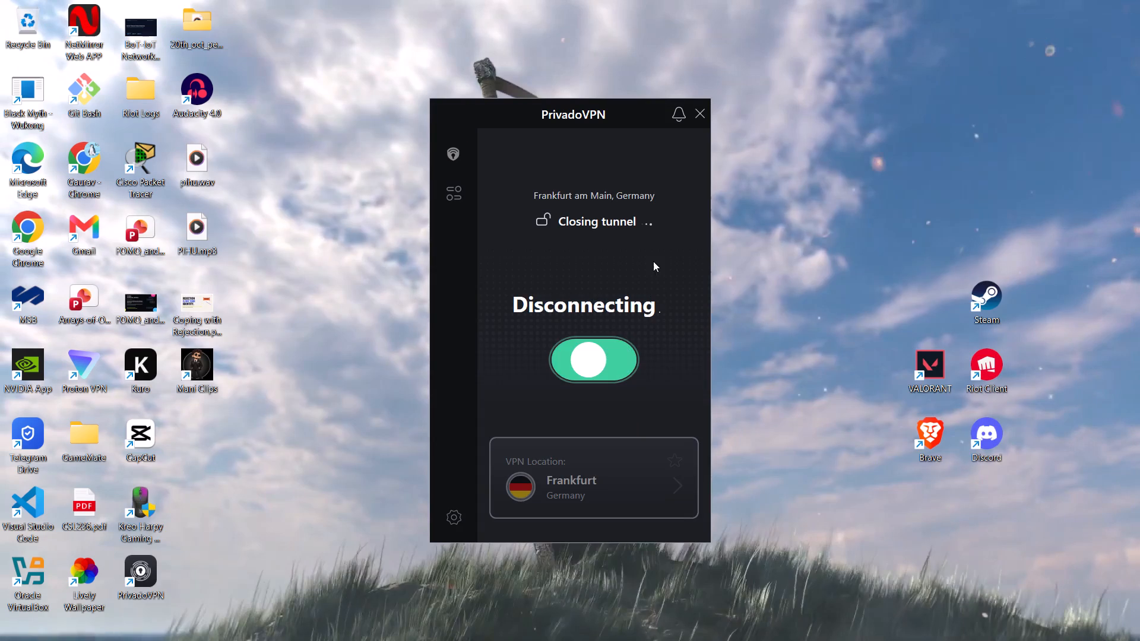
click(704, 107)
click(698, 119)
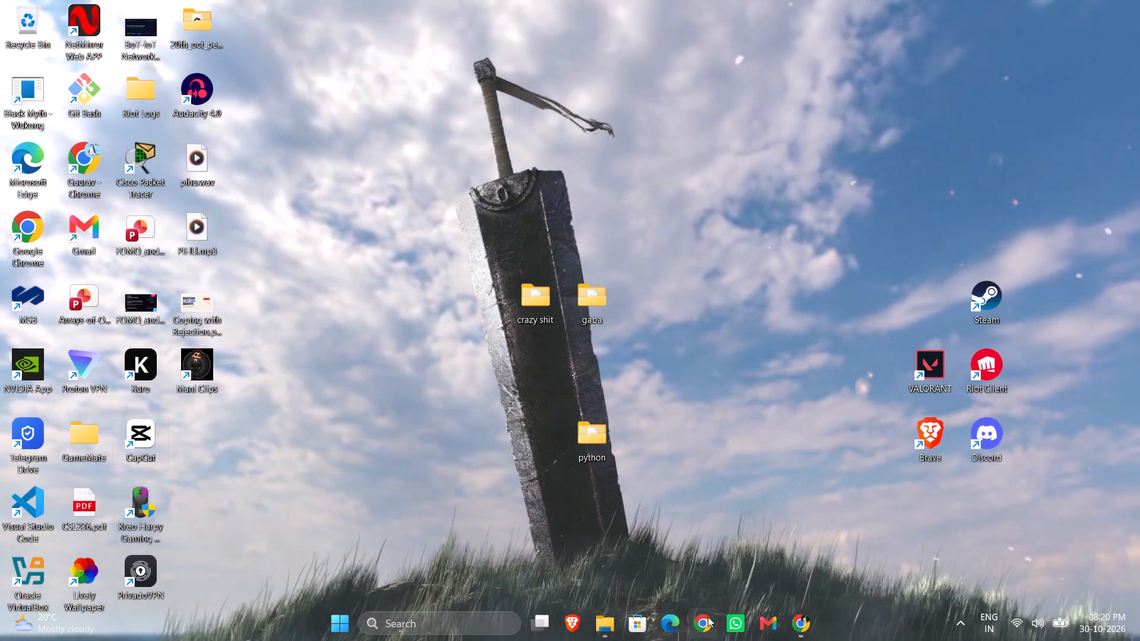
Switch to WhatsApp.
click(723, 618)
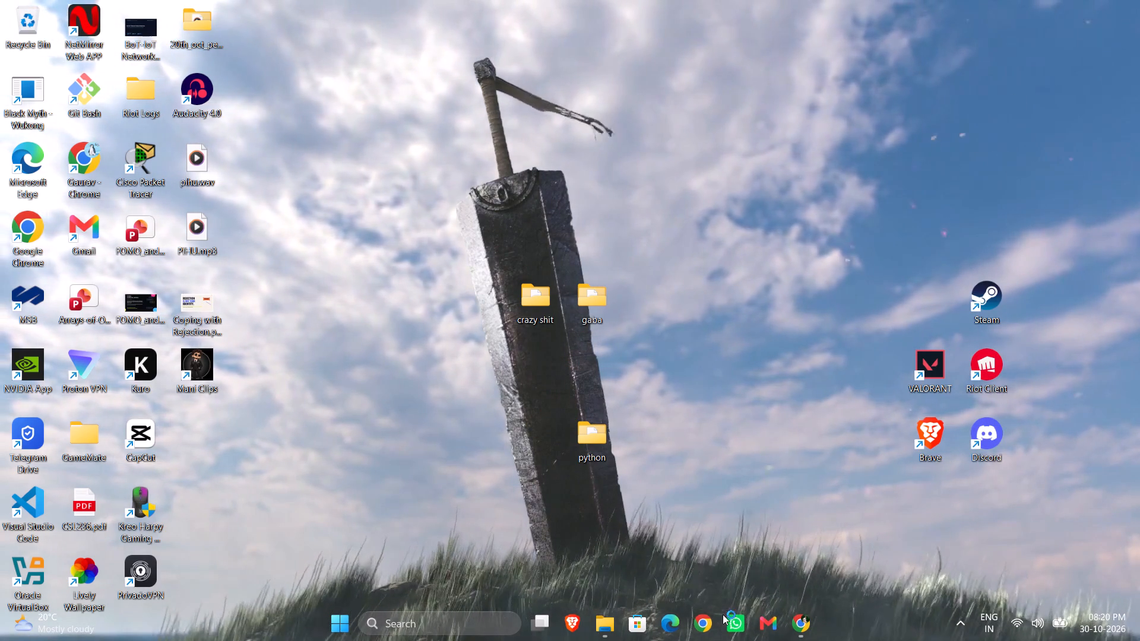